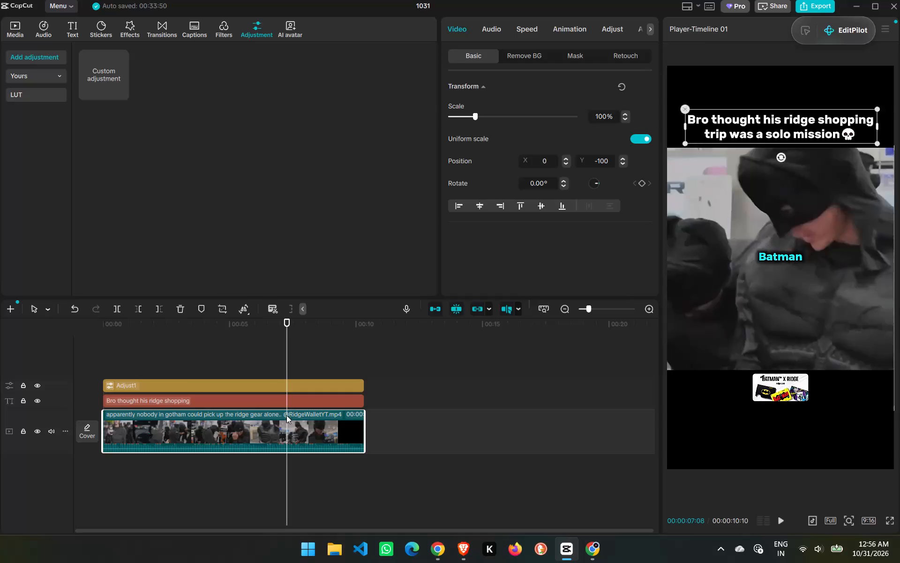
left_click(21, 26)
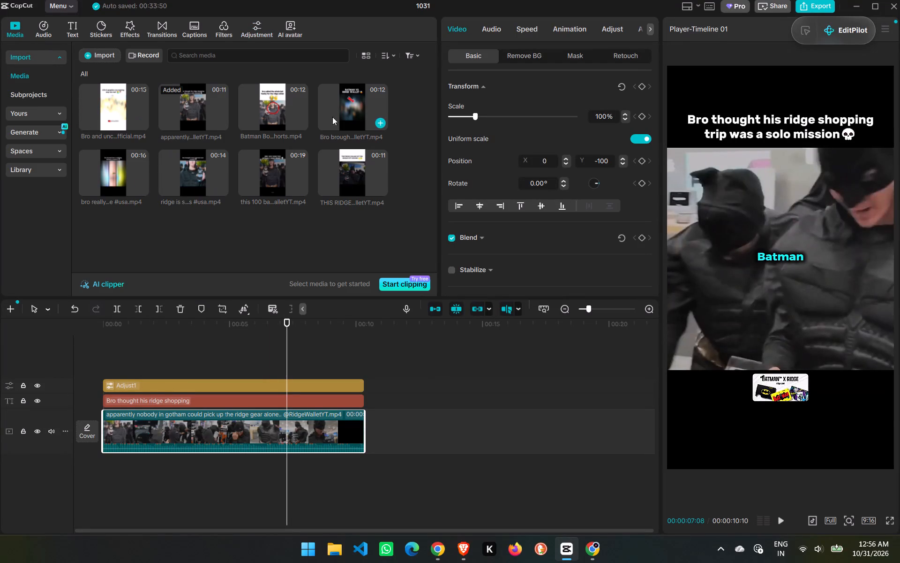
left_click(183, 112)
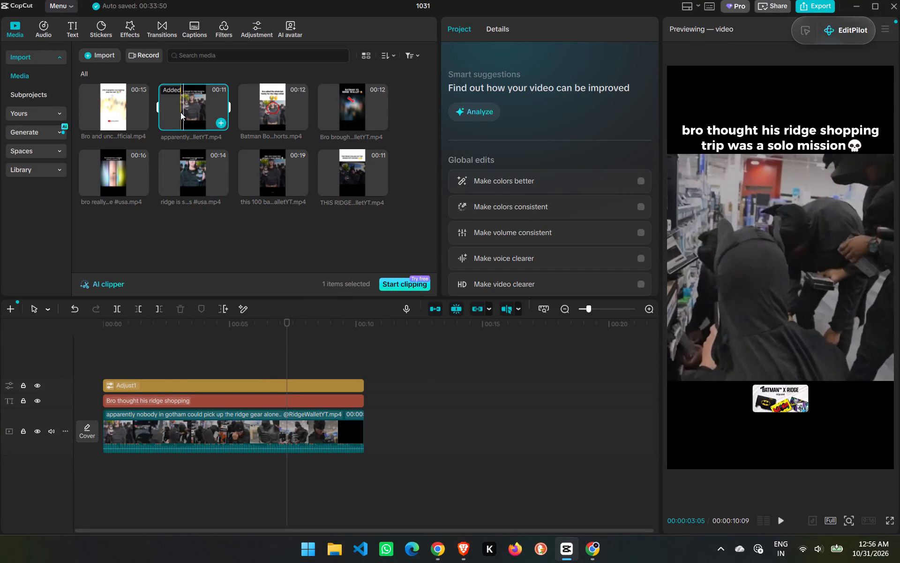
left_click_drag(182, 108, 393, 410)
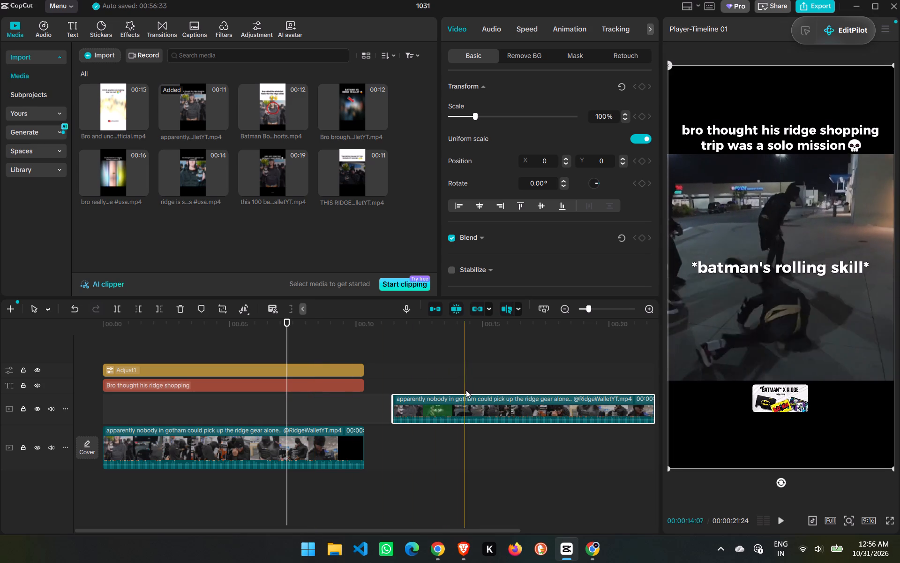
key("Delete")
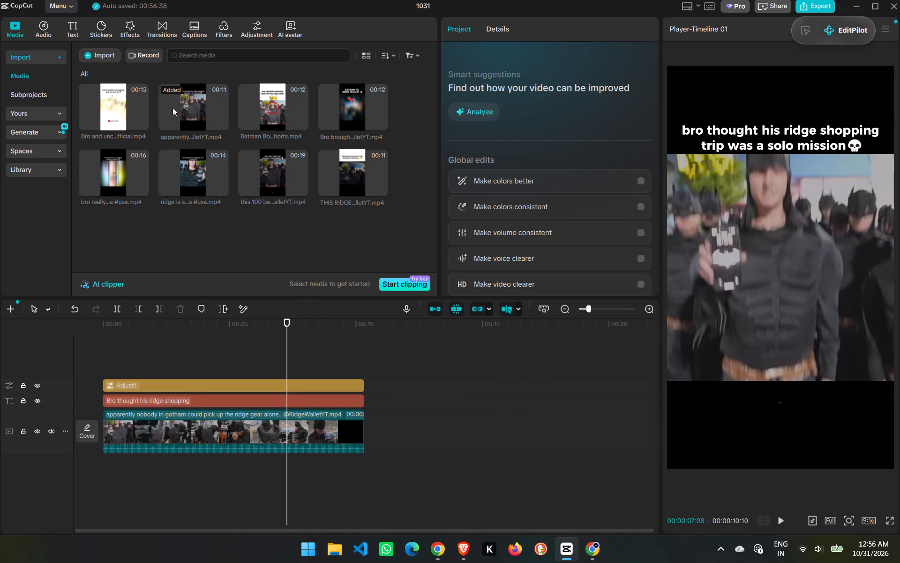
Insert the "Batman Bought ALL The Ridge Products" clip at the start of the main video track.
left_click_drag(285, 97, 247, 177)
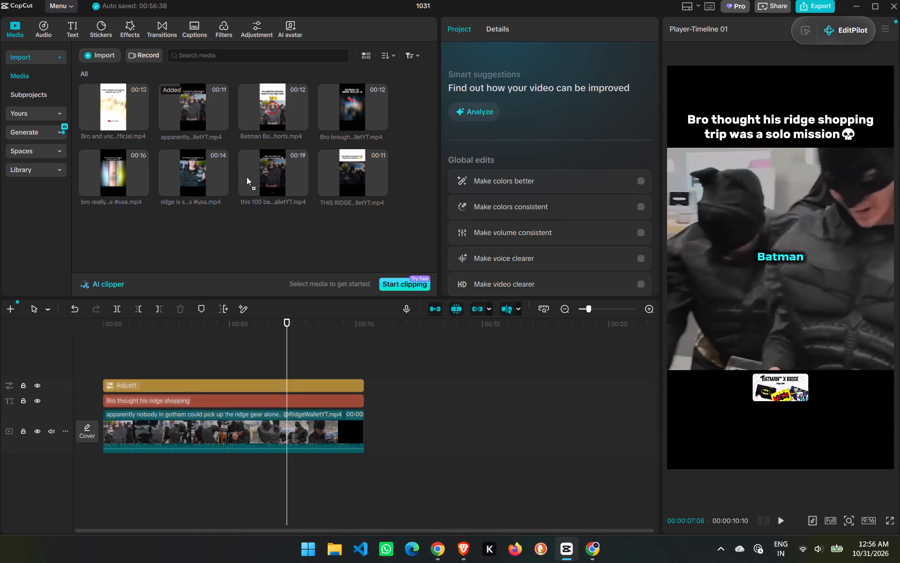
left_click_drag(247, 177, 123, 429)
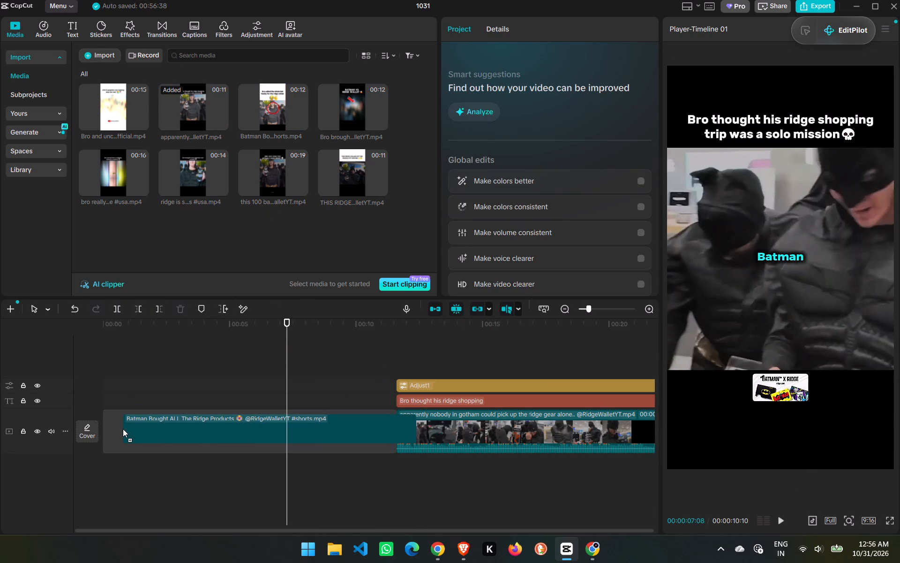
left_click_drag(123, 429, 119, 431)
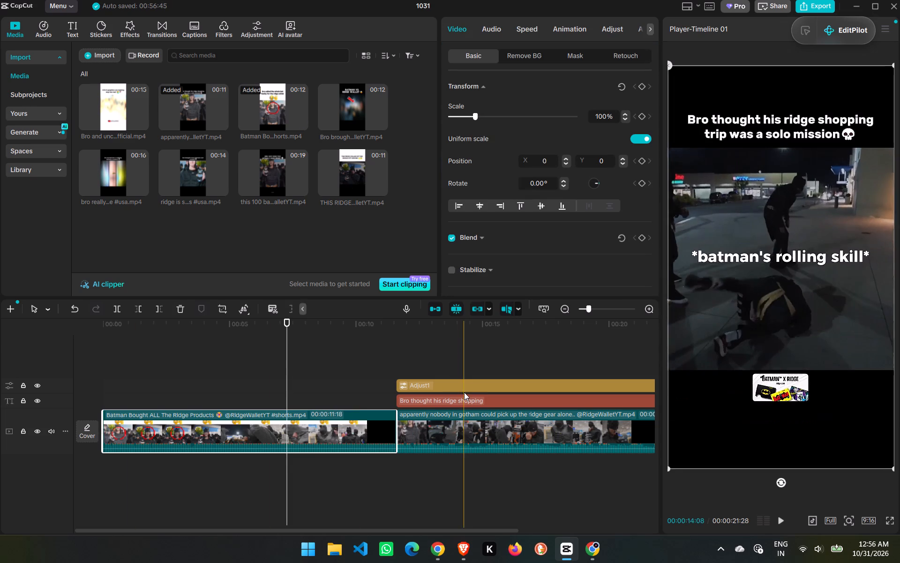
Move the title text and the Adjust1 layer back to the timeline start, above the new clip.
left_click_drag(465, 403, 170, 403)
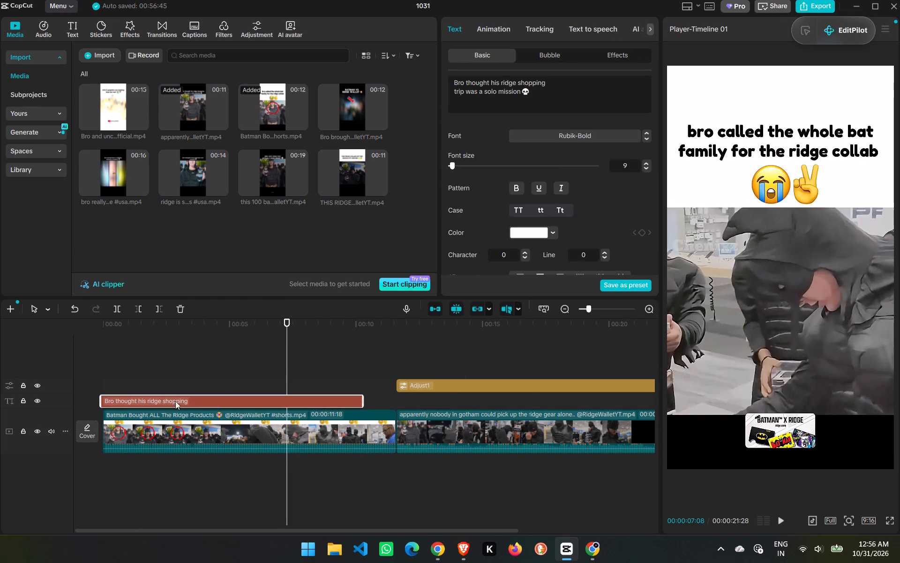
left_click_drag(420, 388, 129, 385)
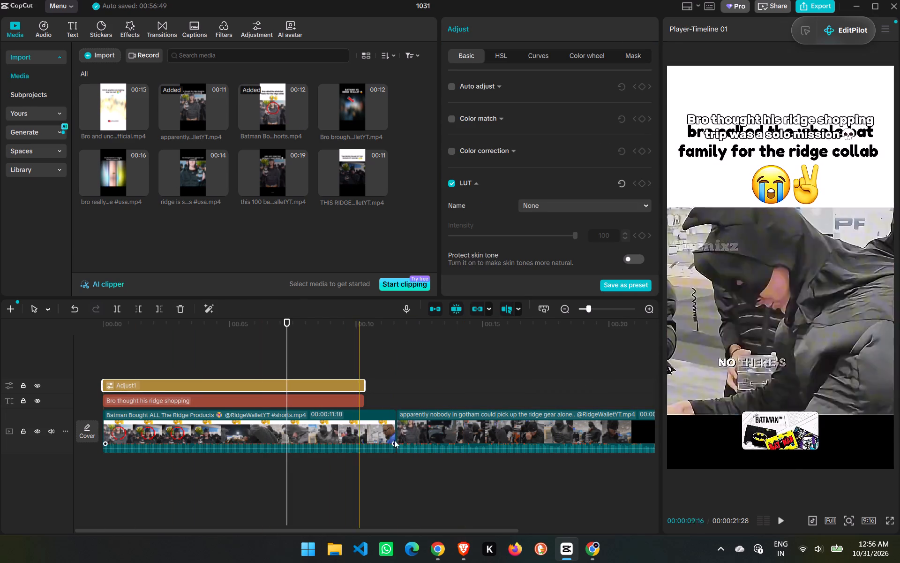
Delete the old "apparently nobody in gotham" clip from the main track.
left_click(455, 434)
key("BackSpace")
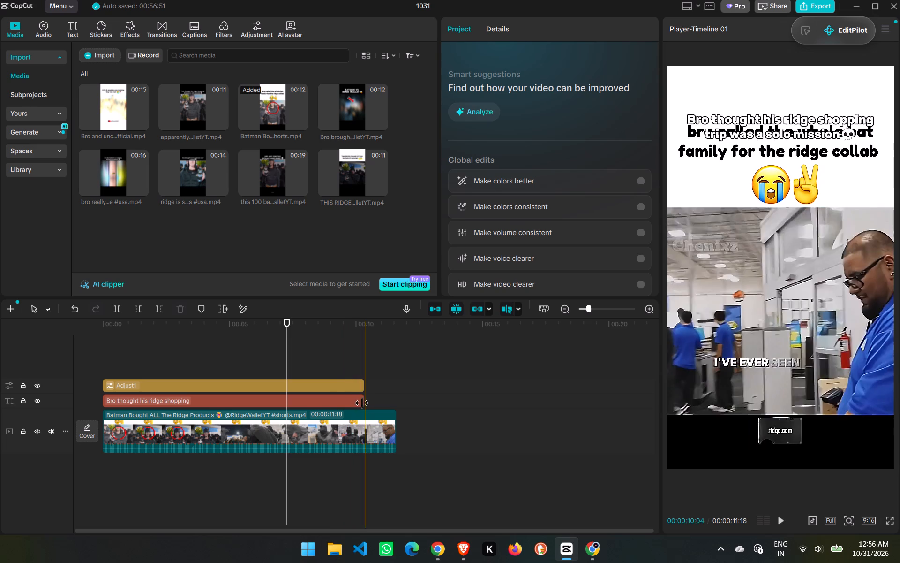
Extend the title text and the Adjust1 layer to the end of the Batman clip.
left_click_drag(362, 403, 397, 404)
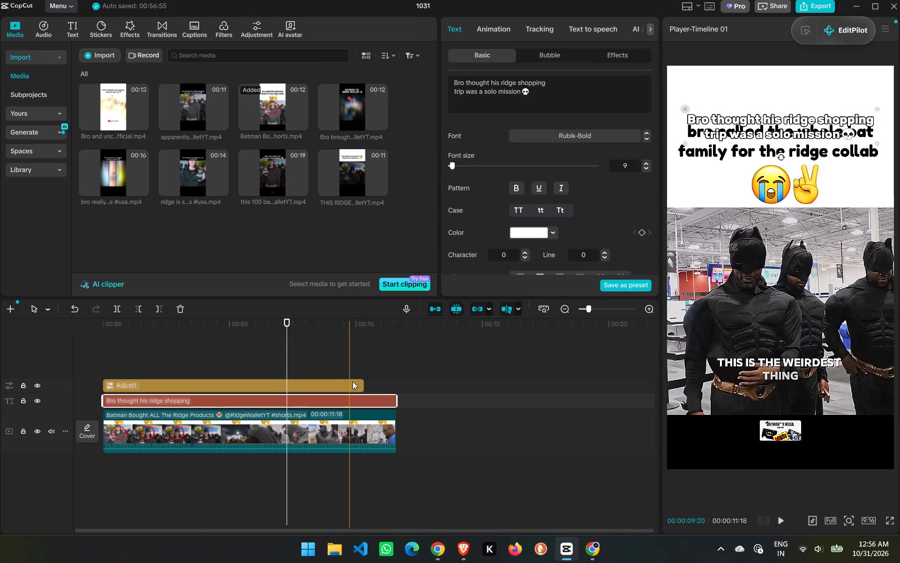
left_click_drag(364, 382, 399, 383)
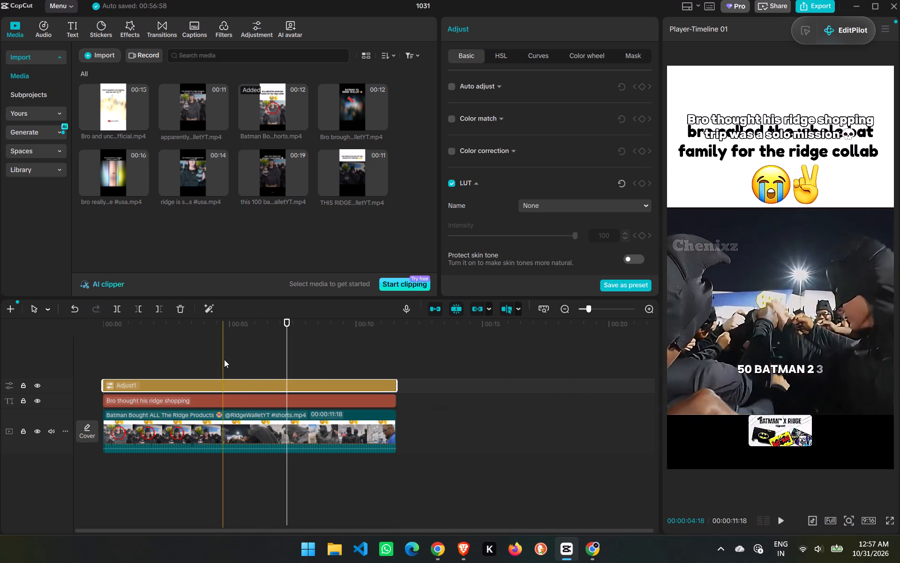
Replace the title's text with "Bro called the whole bat family for the ridge collab".
double_click(247, 403)
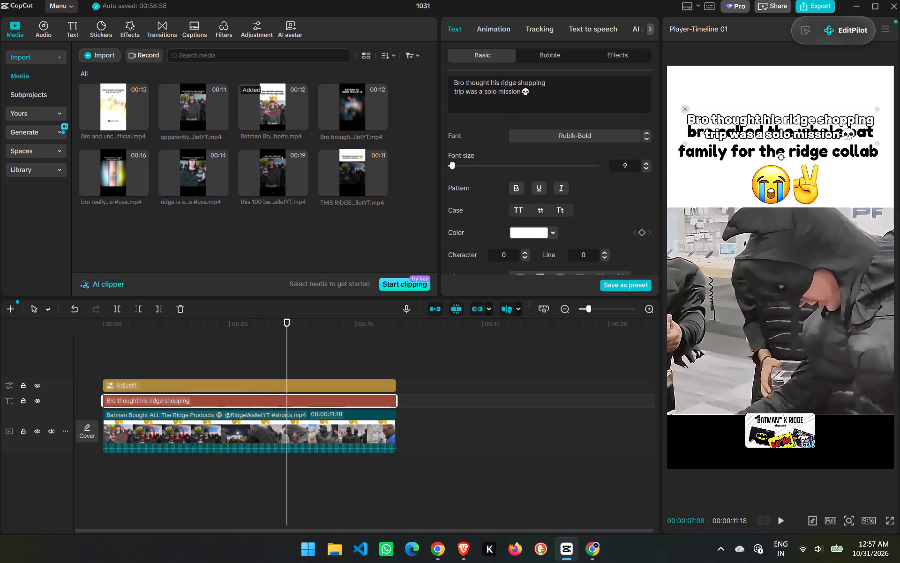
left_click_drag(538, 97, 380, 53)
key("BackSpace")
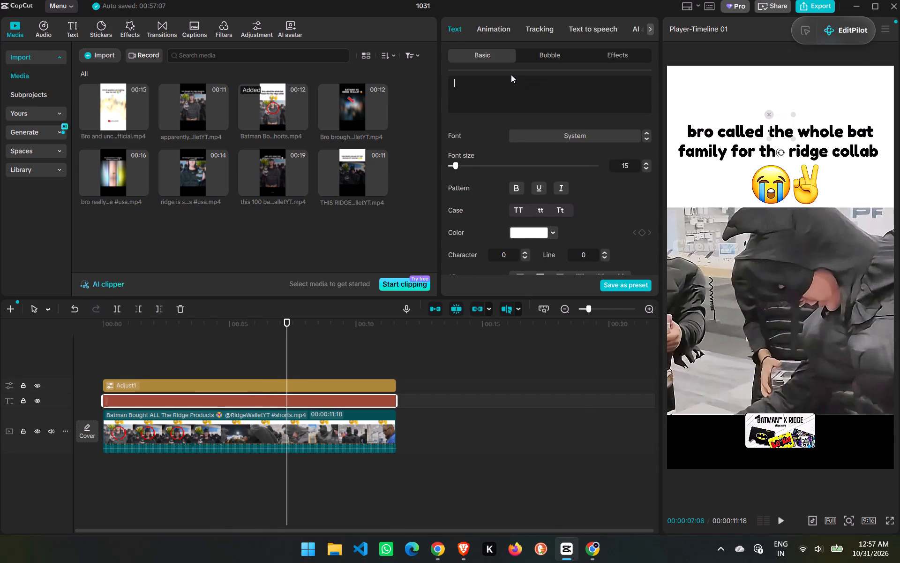
left_click_drag(782, 125, 778, 189)
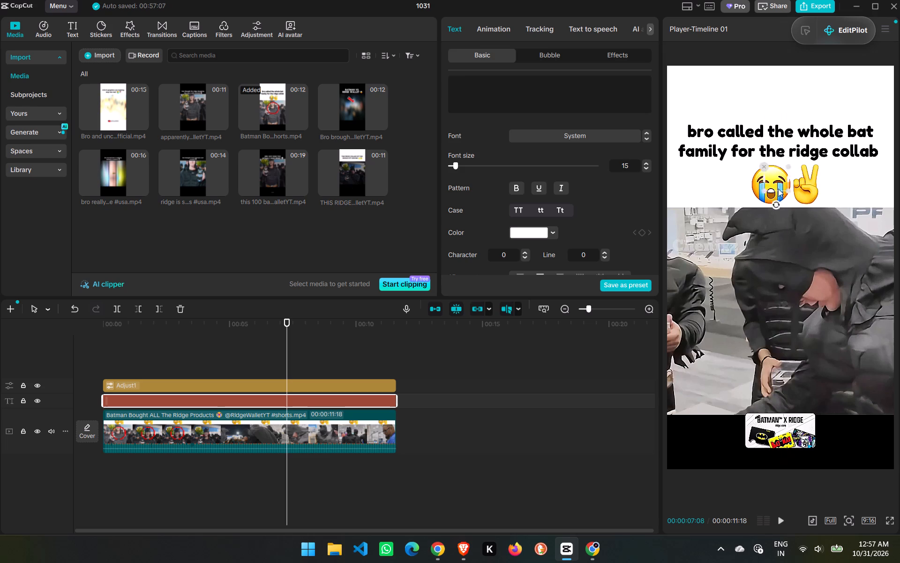
left_click_drag(778, 189, 787, 220)
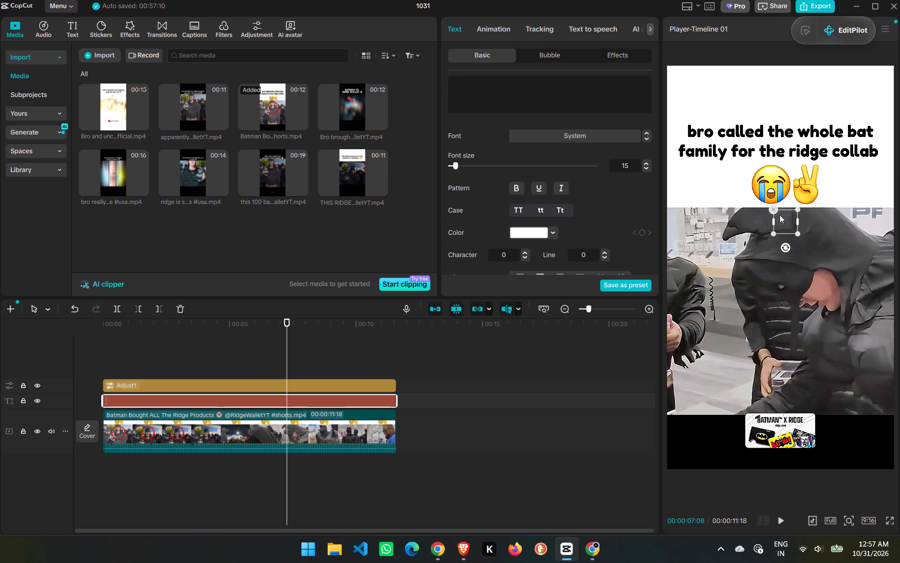
type("Bro")
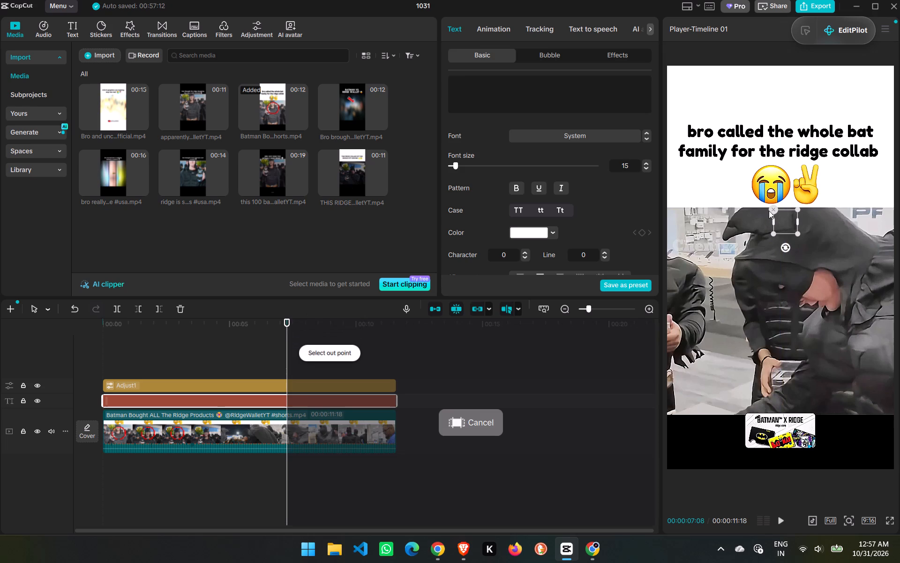
left_click(493, 423)
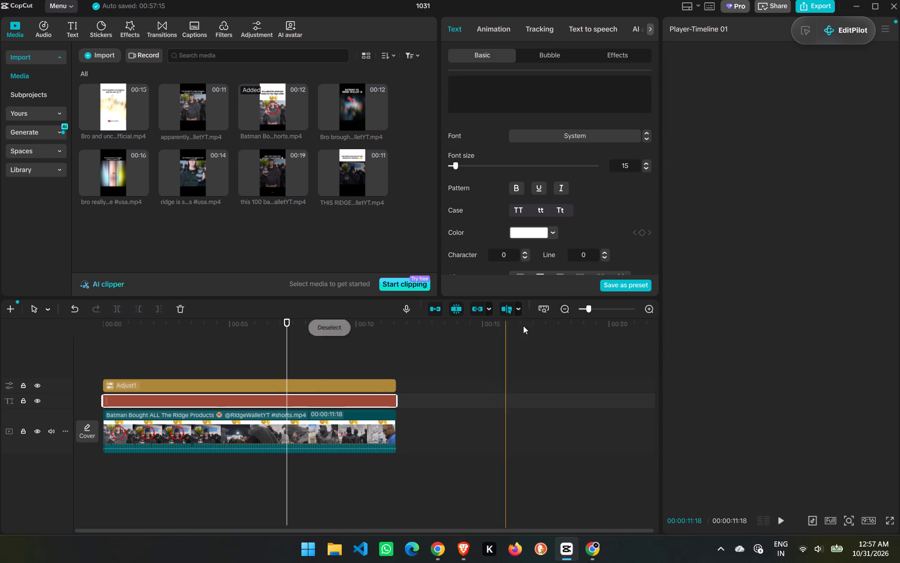
left_click(583, 99)
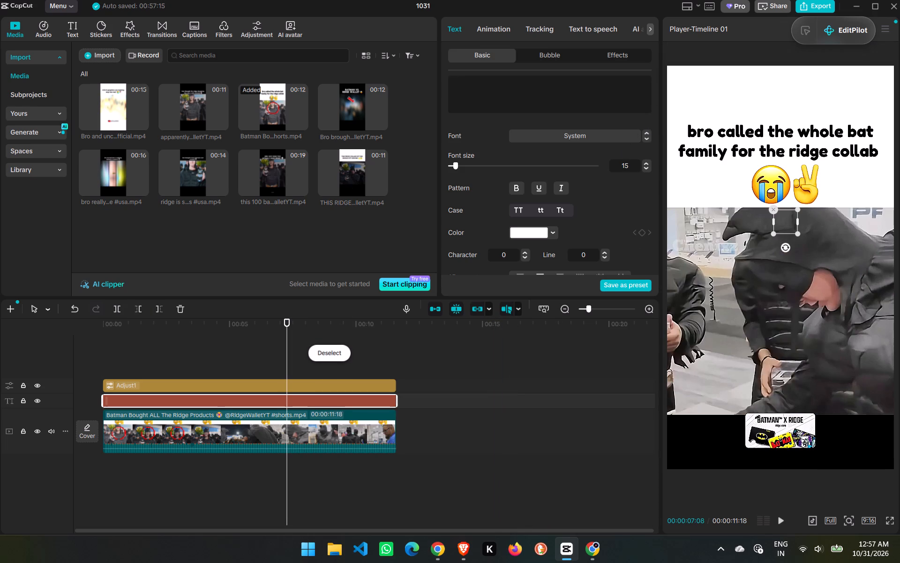
type("Bro")
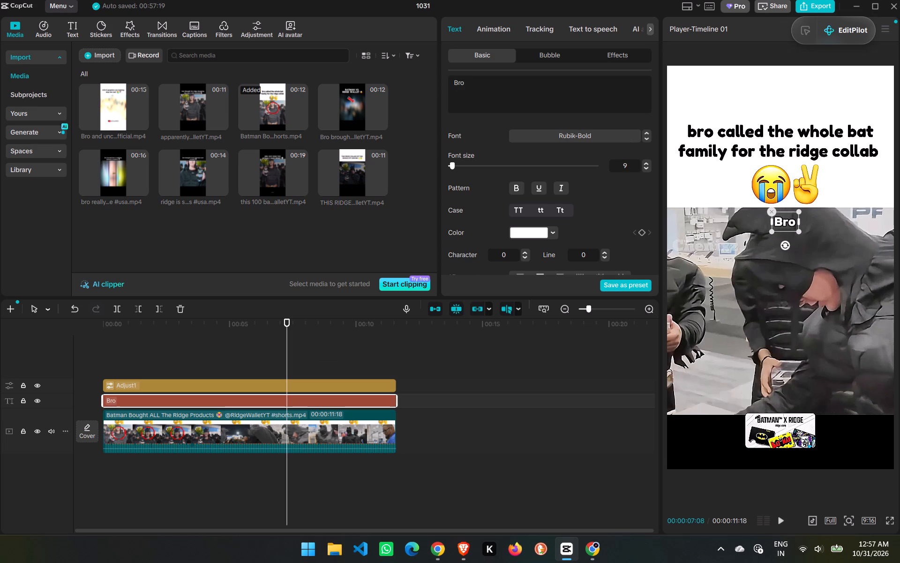
key("space")
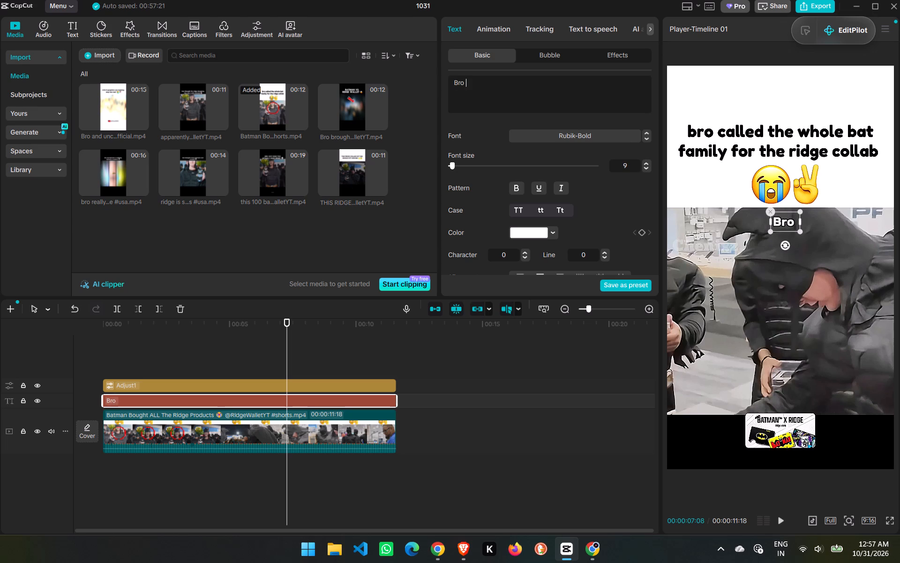
type("called the who")
type("le bat family for the ridhe")
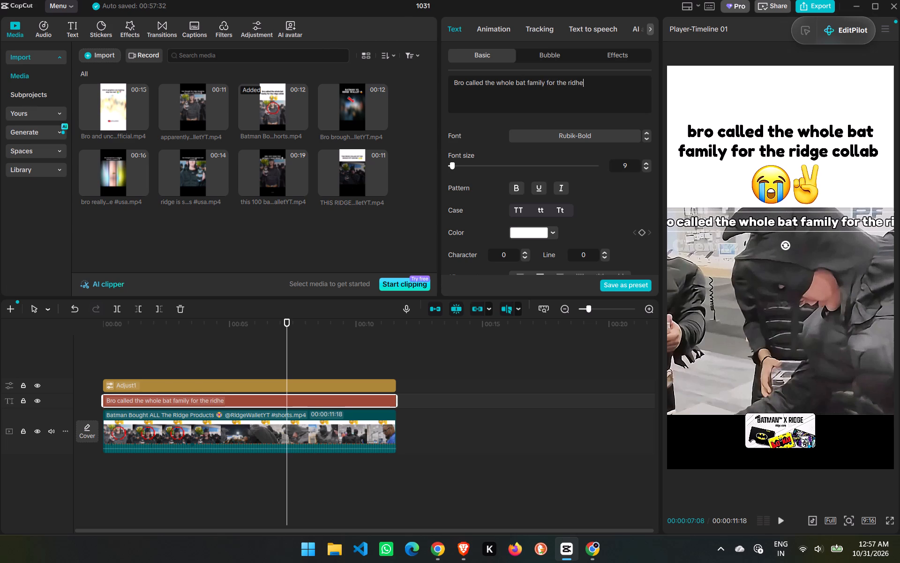
key("BackSpace")
key("BackSpace")
type("ge")
key("space")
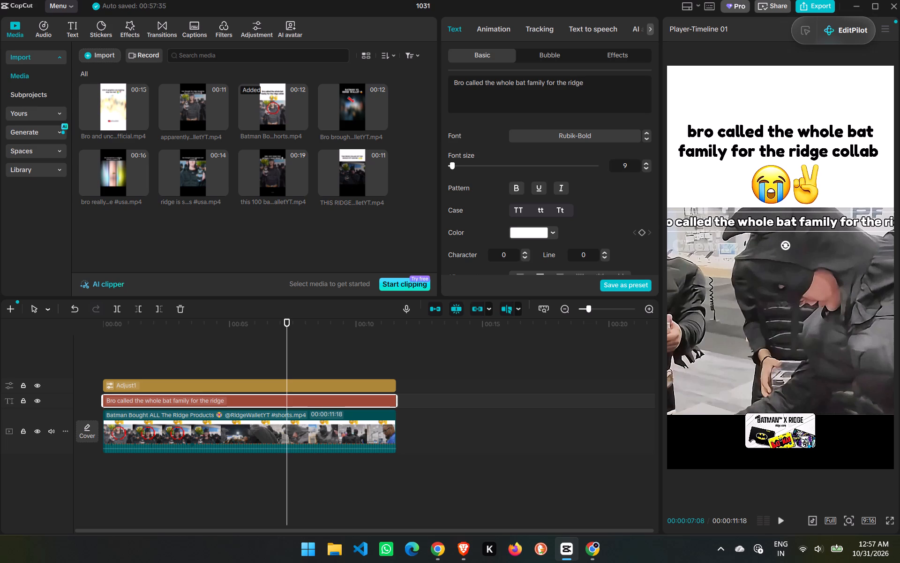
key("c")
type("ollab")
Break the title into two lines so that the second line starts at "family".
key("Left")
key("Left")
key("Left")
key("Left")
key("Left")
key("Left")
key("Left")
key("Left")
key("Left")
key("Left")
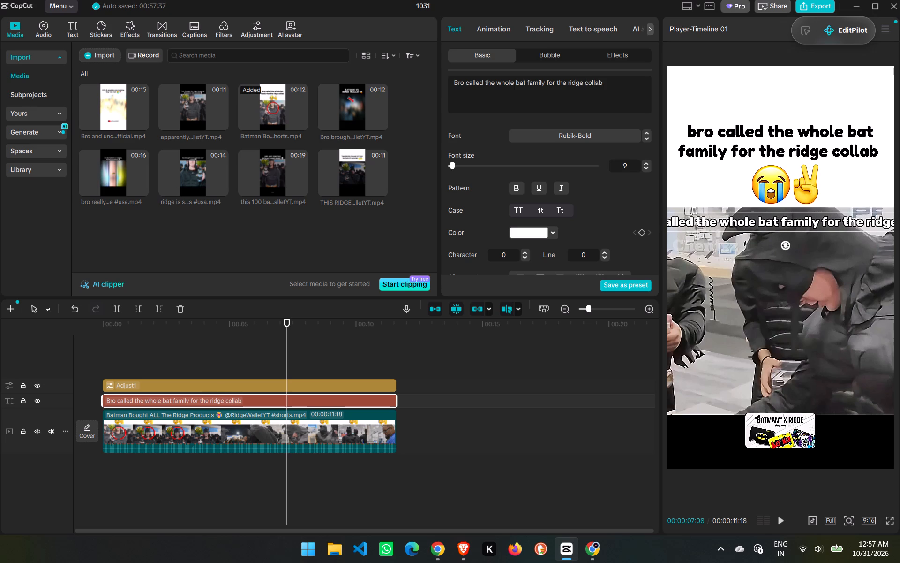
key("Up")
key("Left")
key("Left")
key("Left")
key("Left")
key("Left")
key("Left")
key("Left")
key("Left")
key("Left")
key("Left")
key("Left")
key("Left")
key("Left")
key("Left")
key("Left")
key("Left")
key("Left")
key("Left")
key("Left")
key("Right")
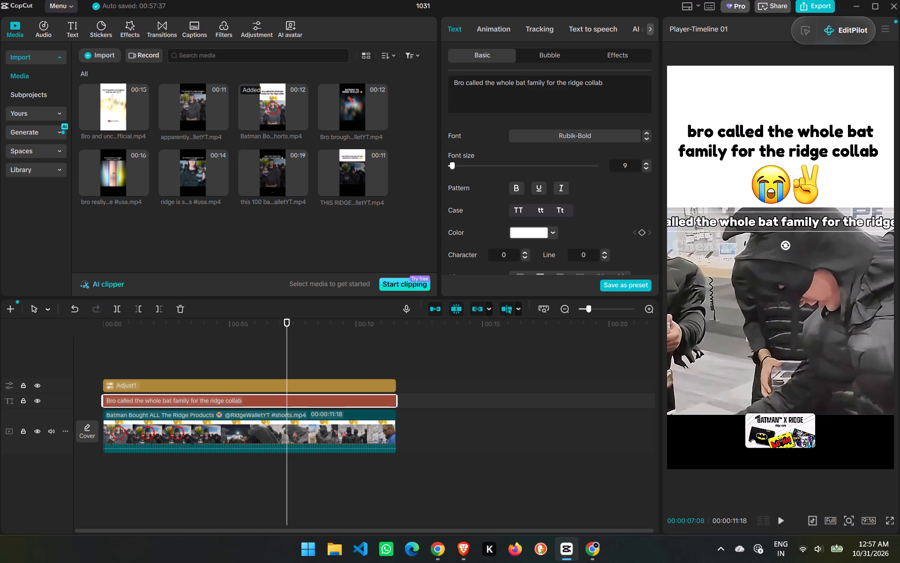
key("Right")
key("Return")
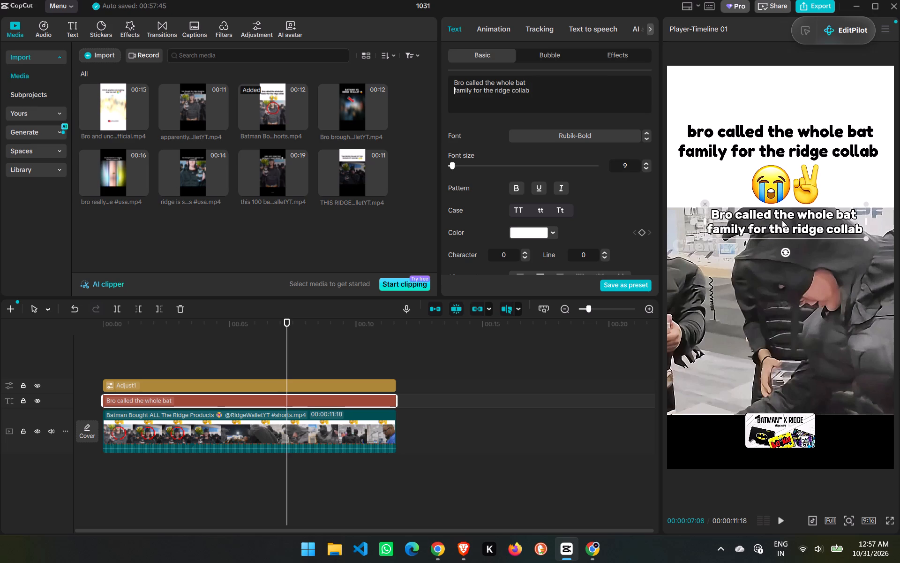
Move the title up over the clip's built-in caption in the white area.
left_click_drag(782, 220, 782, 145)
left_click_drag(798, 205, 802, 124)
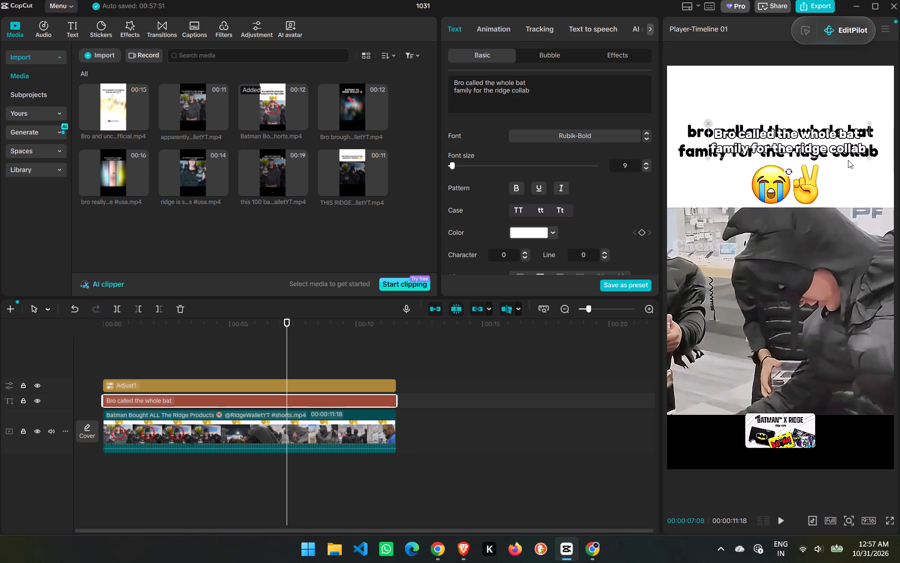
left_click(868, 152)
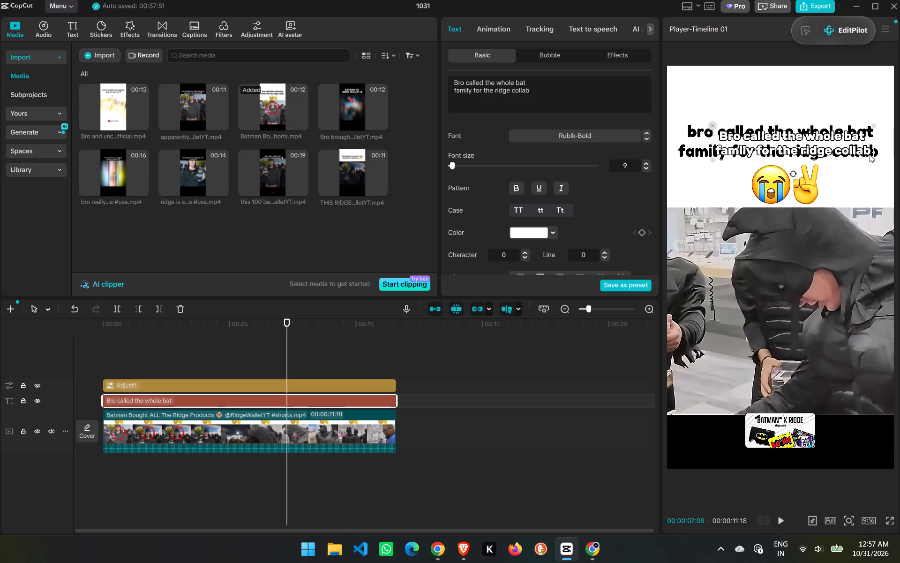
Set the title's font size to 11.
triple_click(646, 160)
double_click(646, 160)
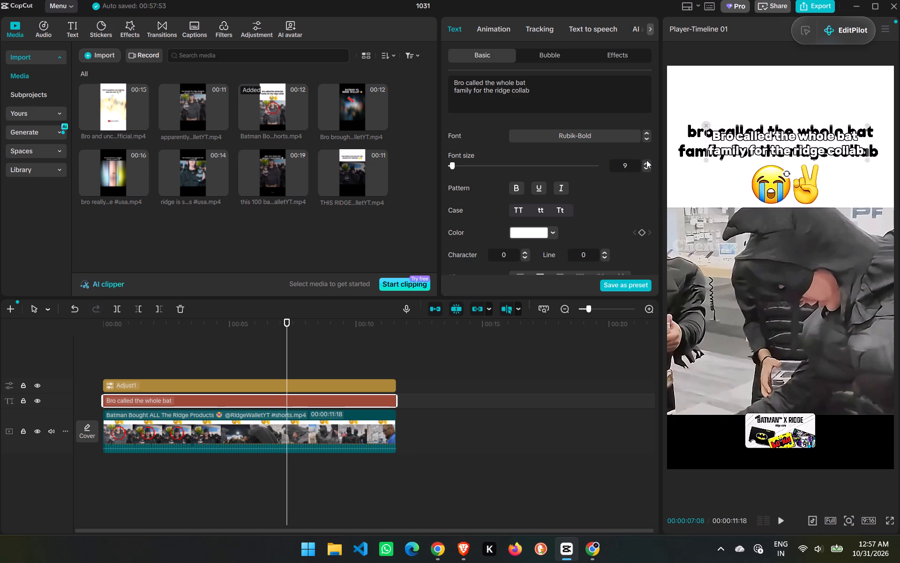
double_click(646, 165)
left_click(646, 160)
triple_click(646, 164)
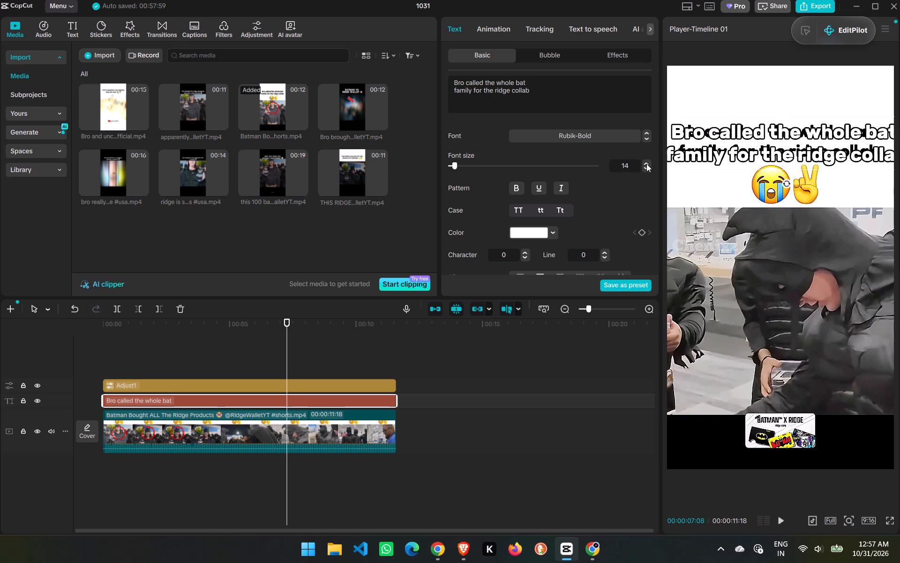
triple_click(646, 168)
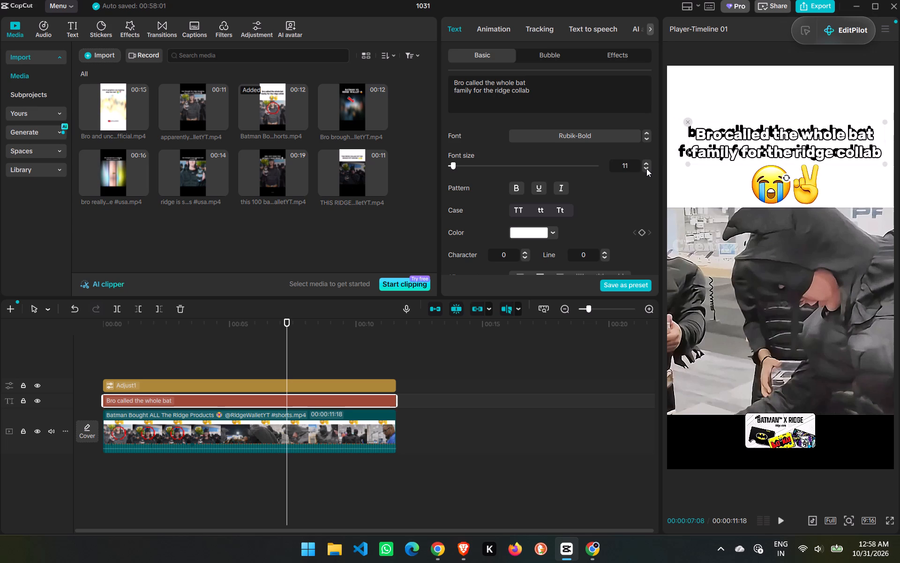
left_click(646, 168)
left_click(648, 162)
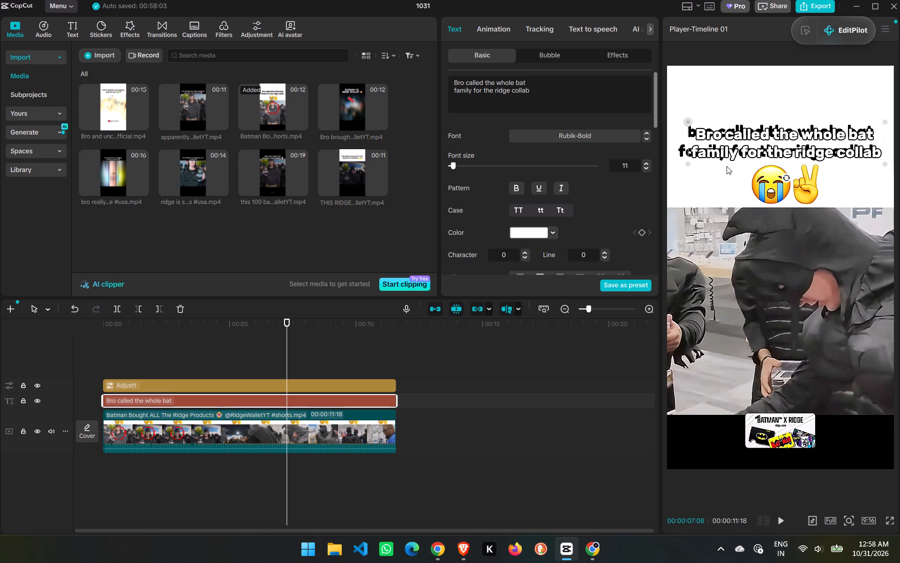
Check the title's placement over the built-in caption in the full-screen preview.
left_click(887, 520)
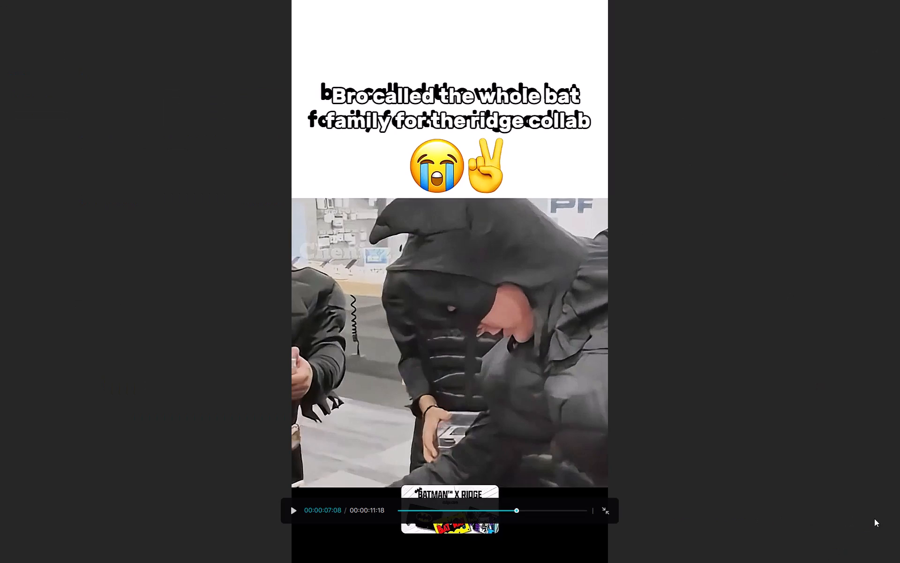
key("Escape")
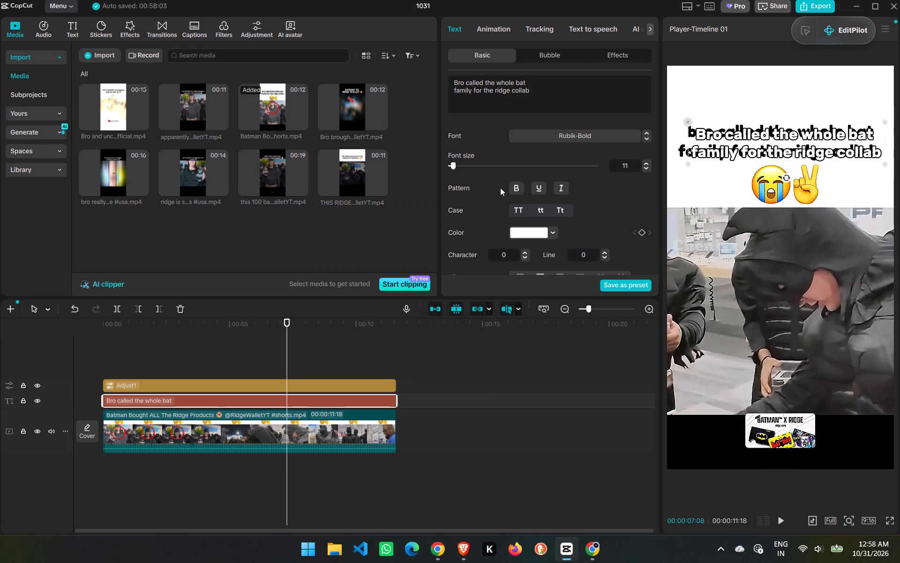
Preview the frame with the YouTube Shorts interface overlay and turn the overlay off again.
left_click(817, 522)
left_click(808, 479)
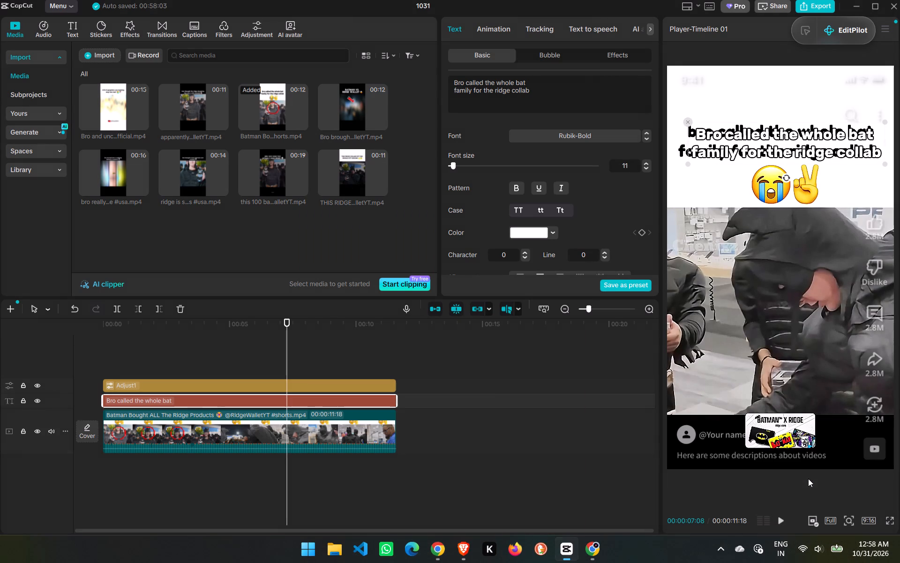
left_click(813, 526)
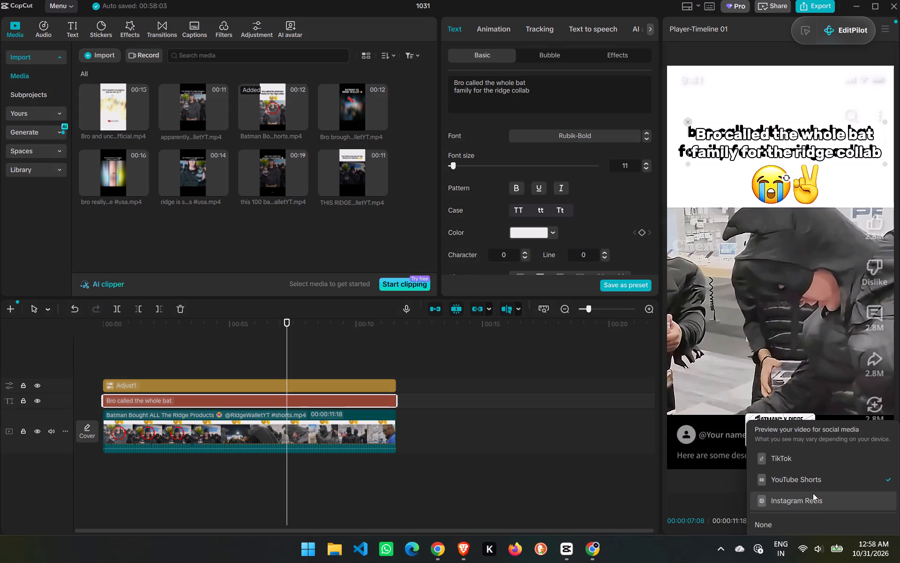
left_click(812, 517)
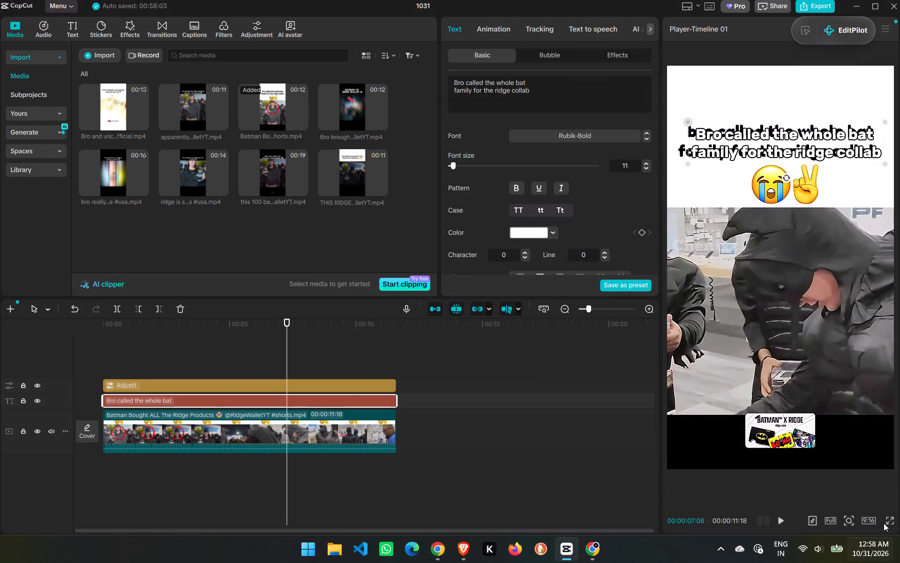
Move the title higher in the white area, so that it only slightly overlaps the top of the clip's built-in caption.
left_click(790, 162)
left_click(790, 148)
left_click_drag(791, 147, 793, 119)
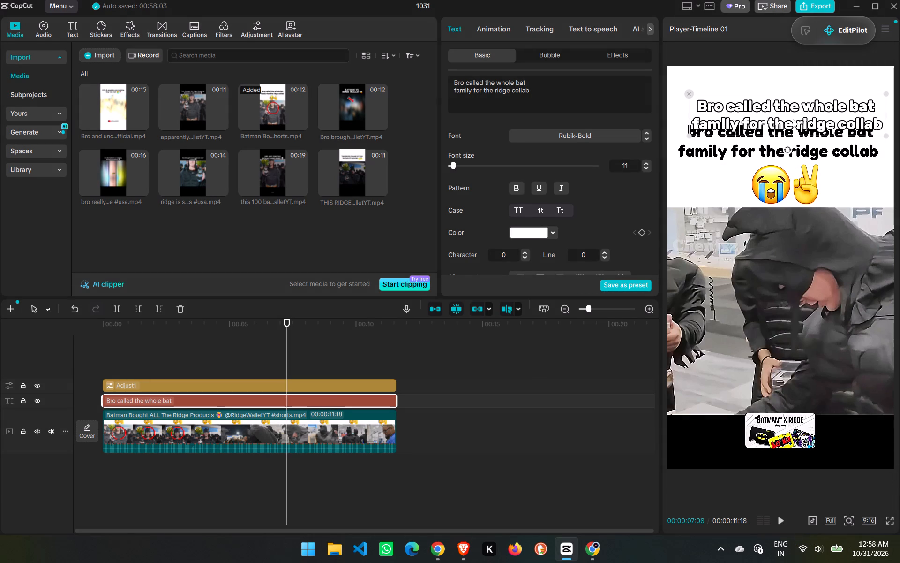
left_click_drag(793, 119, 790, 120)
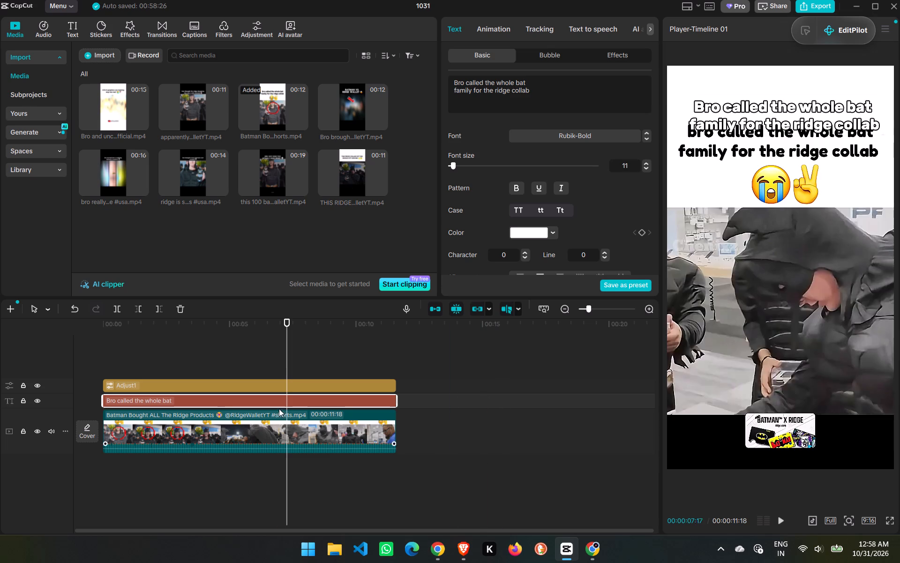
Crop the top of the video clip down to the footage edge, removing the white area with its built-in caption and emojis.
left_click(325, 430)
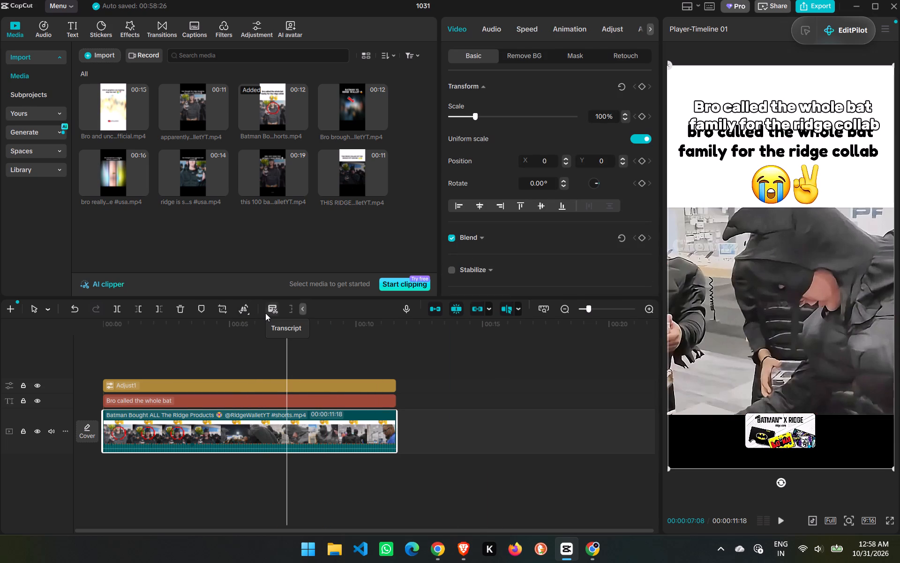
key("space")
key("space")
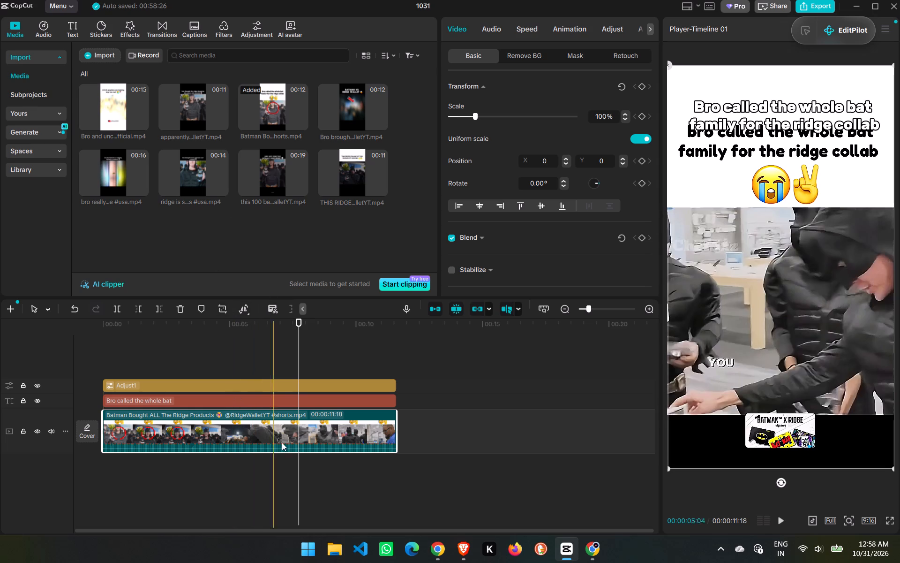
left_click(289, 433)
left_click(221, 306)
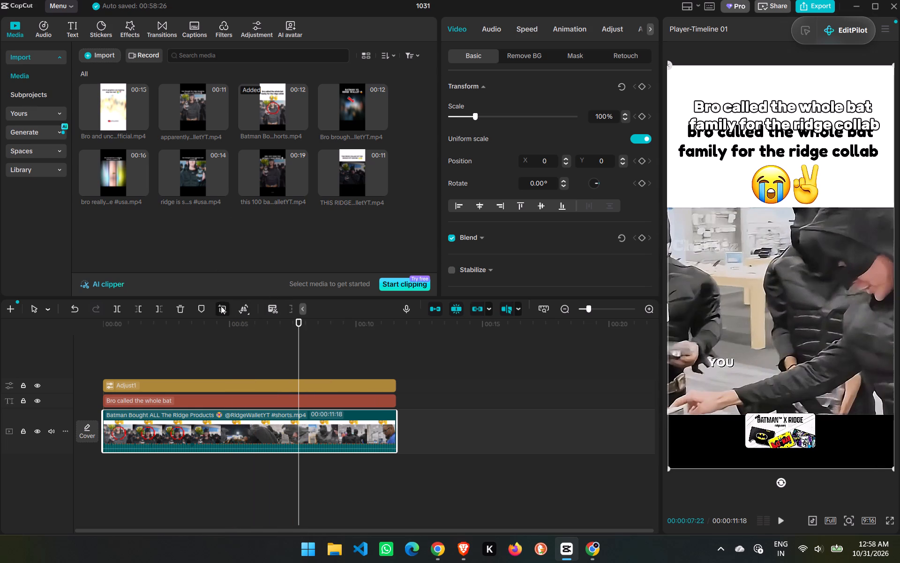
left_click_drag(451, 395, 453, 393)
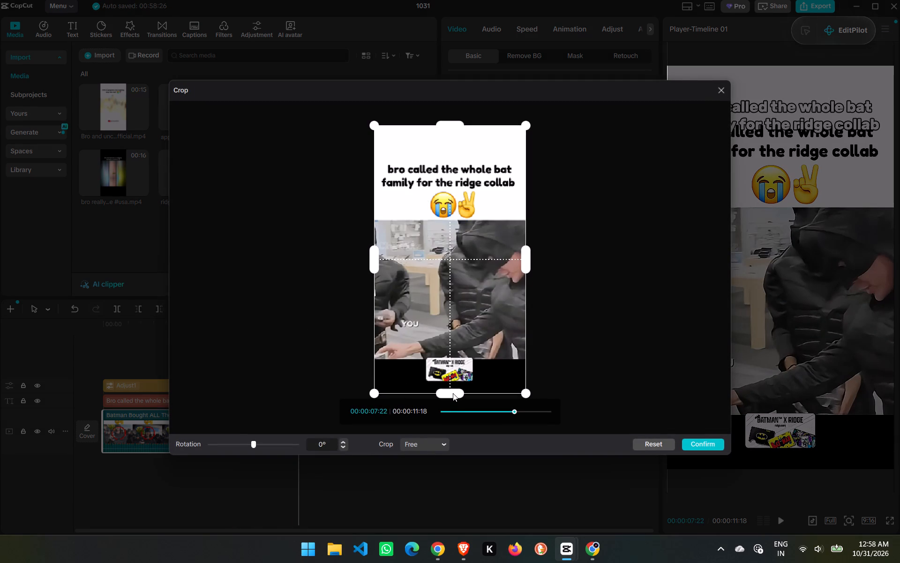
left_click_drag(453, 393, 453, 401)
left_click_drag(441, 129, 441, 215)
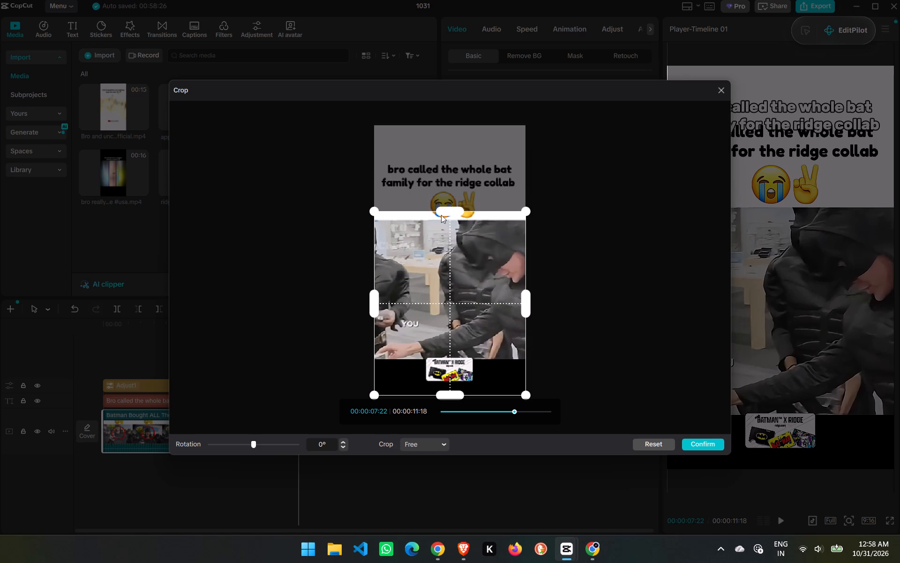
left_click_drag(441, 215, 442, 225)
left_click(707, 452)
left_click(705, 446)
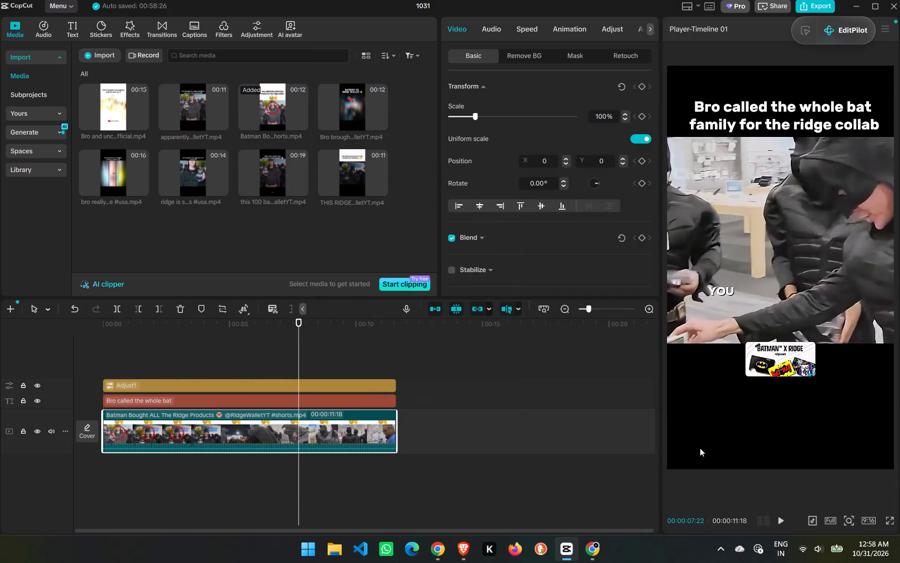
Move the cropped clip slightly down below the title, to a Y position of -73.
left_click_drag(744, 270, 745, 278)
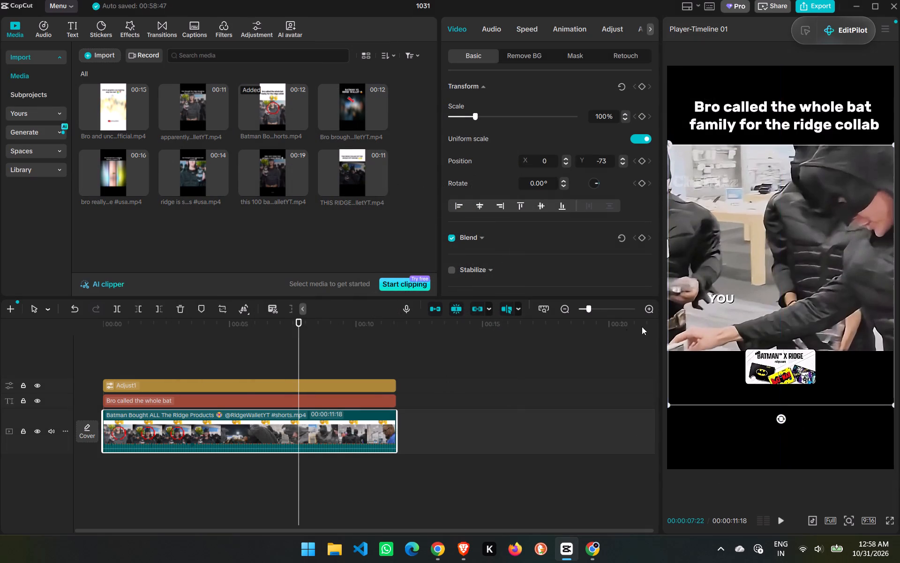
left_click(574, 348)
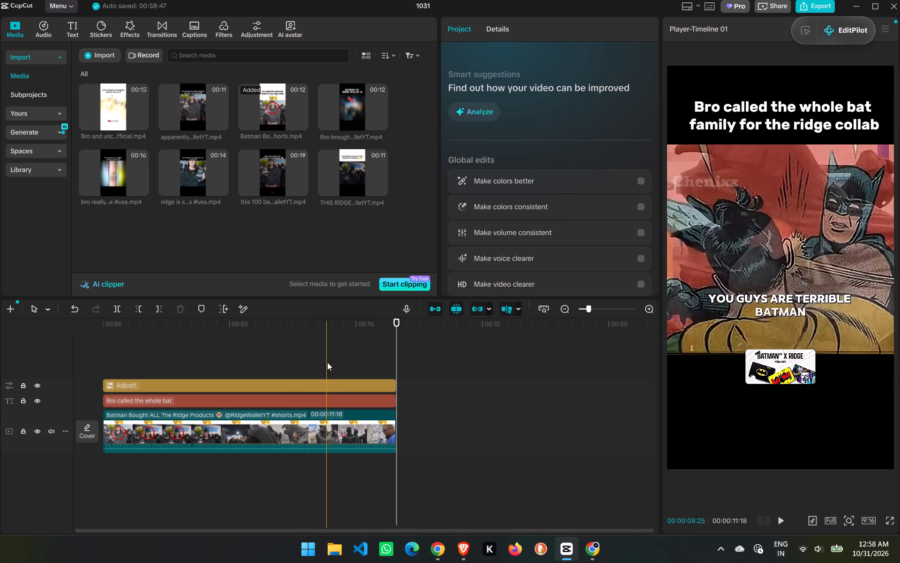
left_click_drag(772, 294, 772, 306)
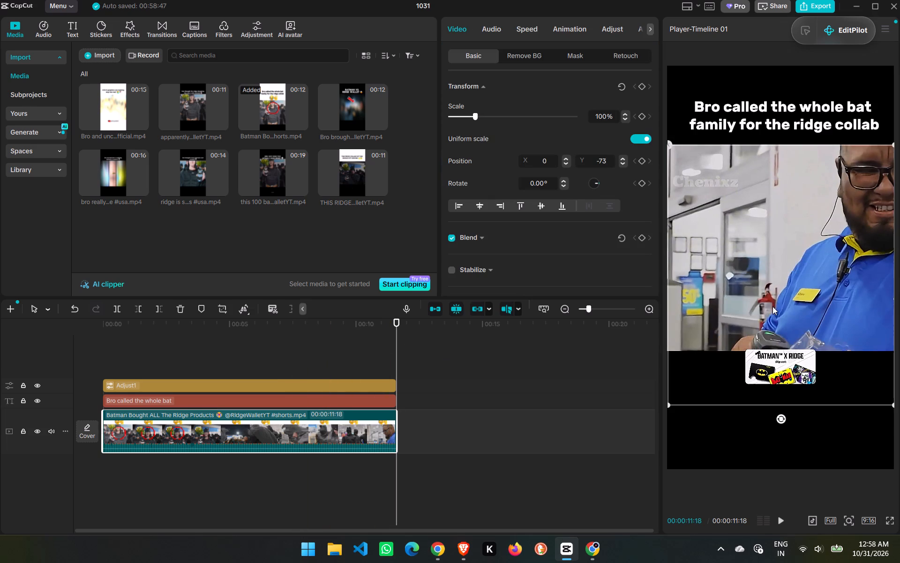
left_click_drag(772, 306, 772, 310)
left_click(780, 287)
Add an empty third line to the end of the title text.
double_click(379, 381)
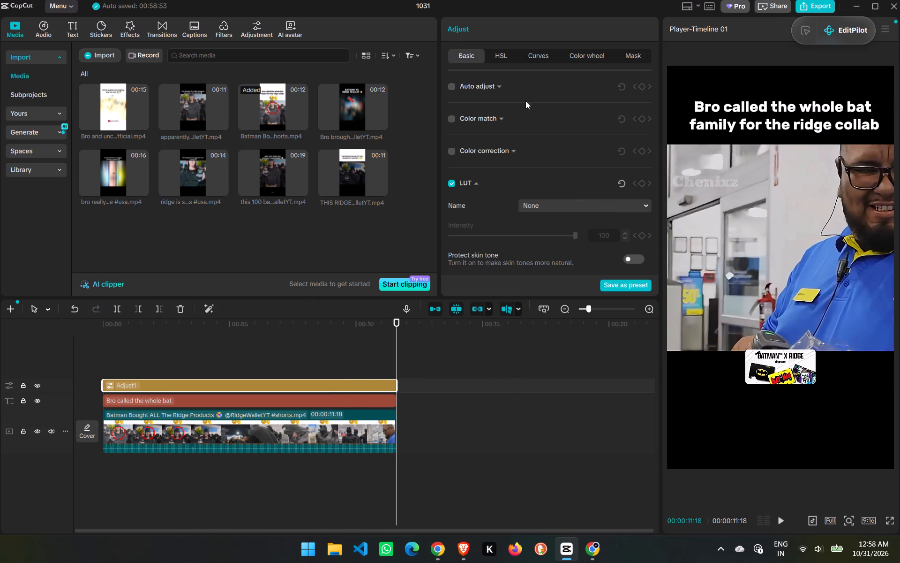
left_click(339, 397)
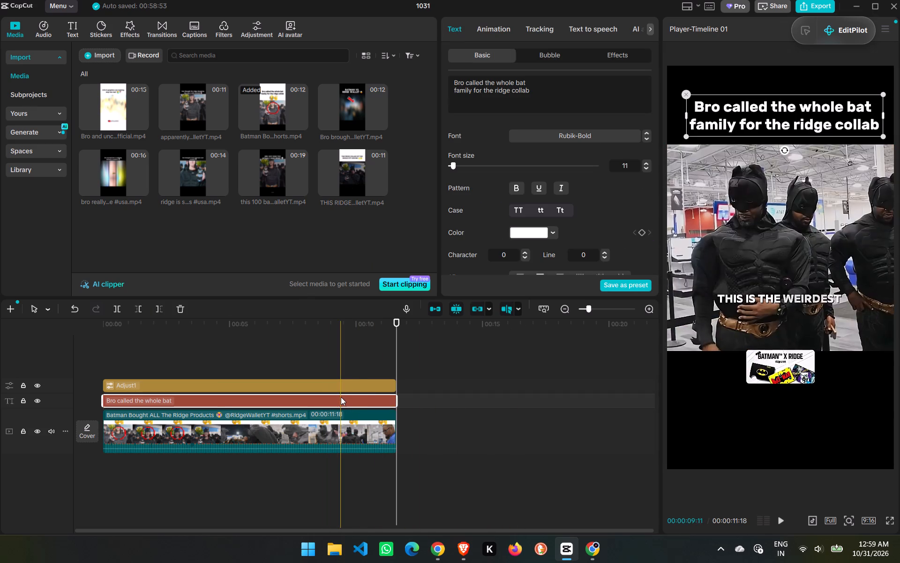
left_click(540, 90)
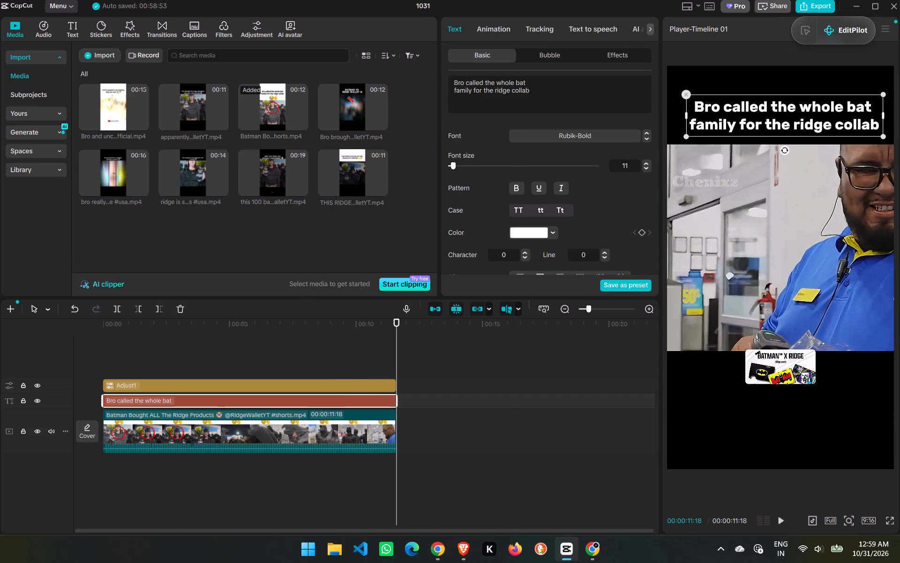
key("Return")
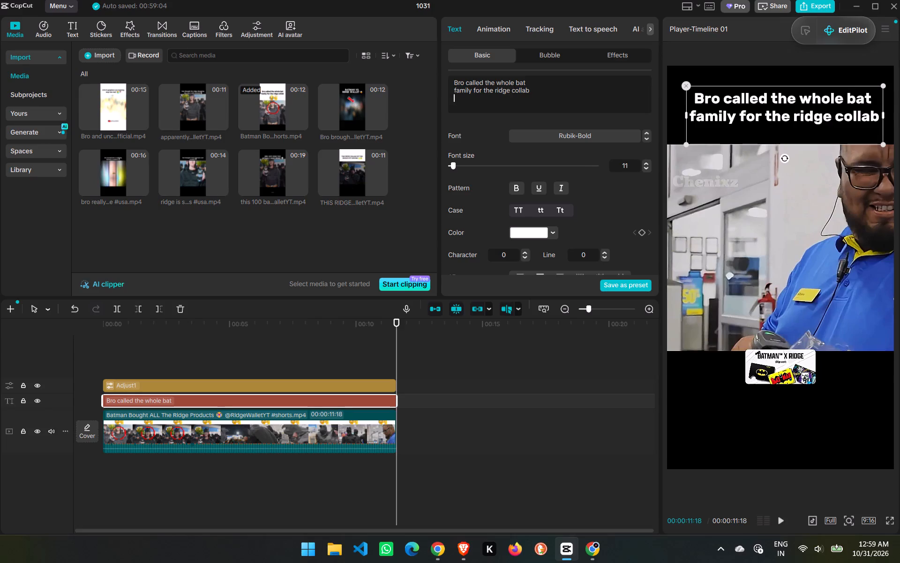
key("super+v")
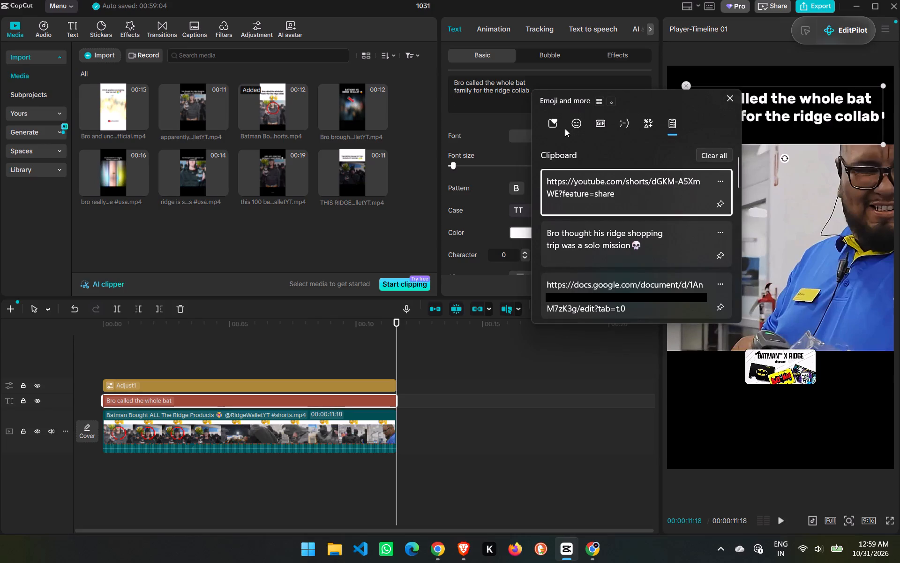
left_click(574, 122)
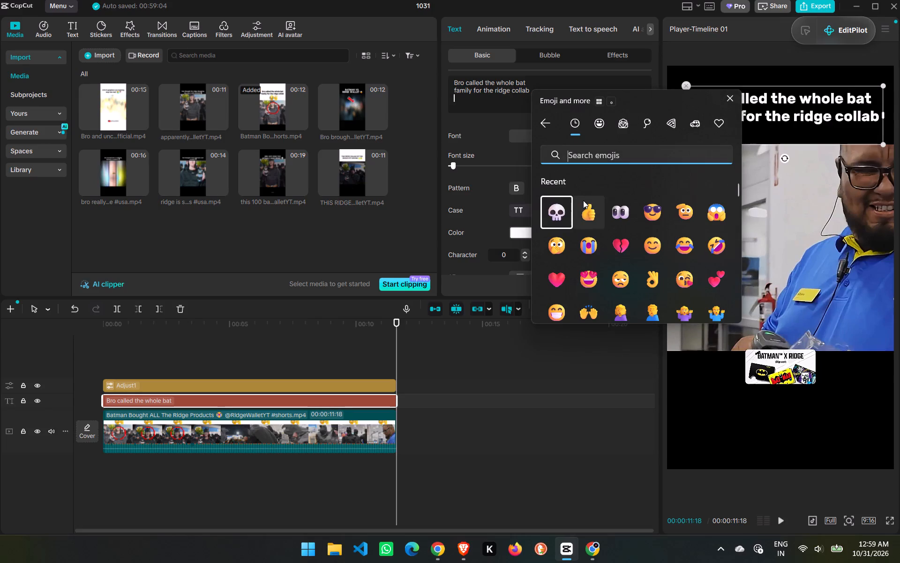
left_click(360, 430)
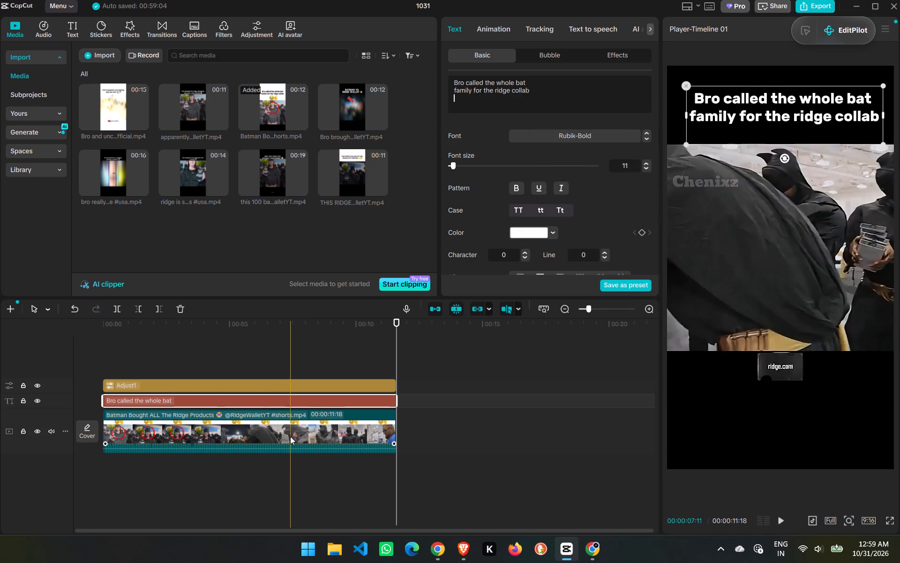
Reopen the clip's crop to check the built-in caption and emojis in the cropped-off area, keeping the crop as it is.
left_click(291, 436)
left_click(219, 312)
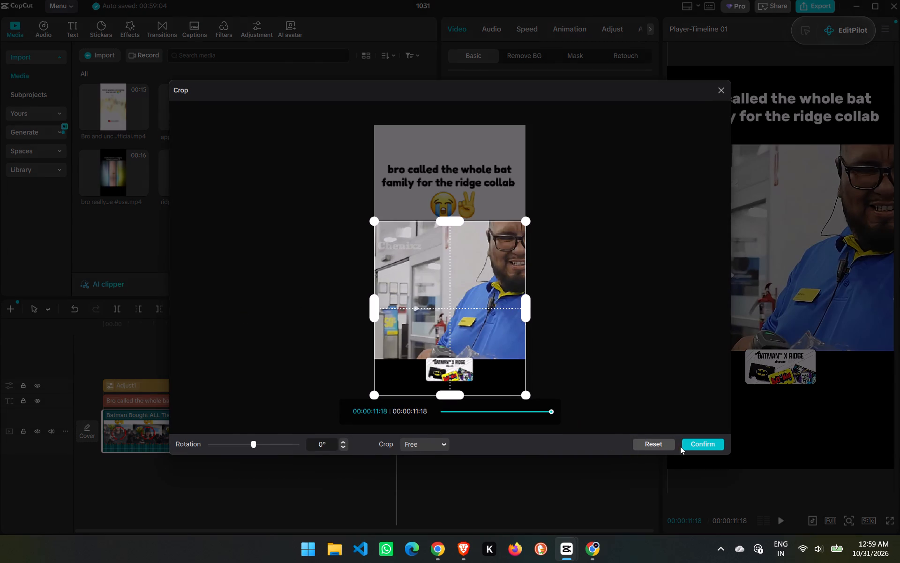
left_click(700, 448)
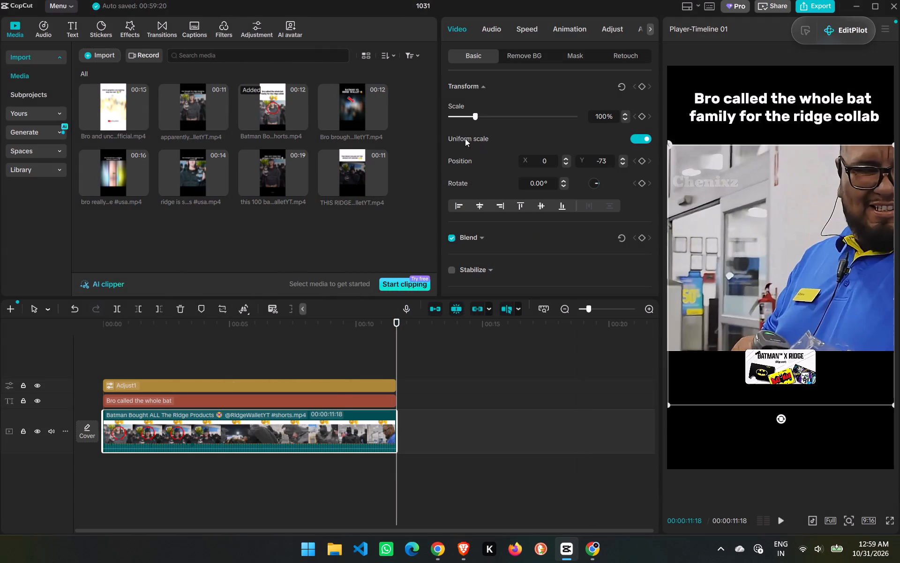
Insert the loudly crying face and victory hand emojis on the title's third line.
left_click(362, 409)
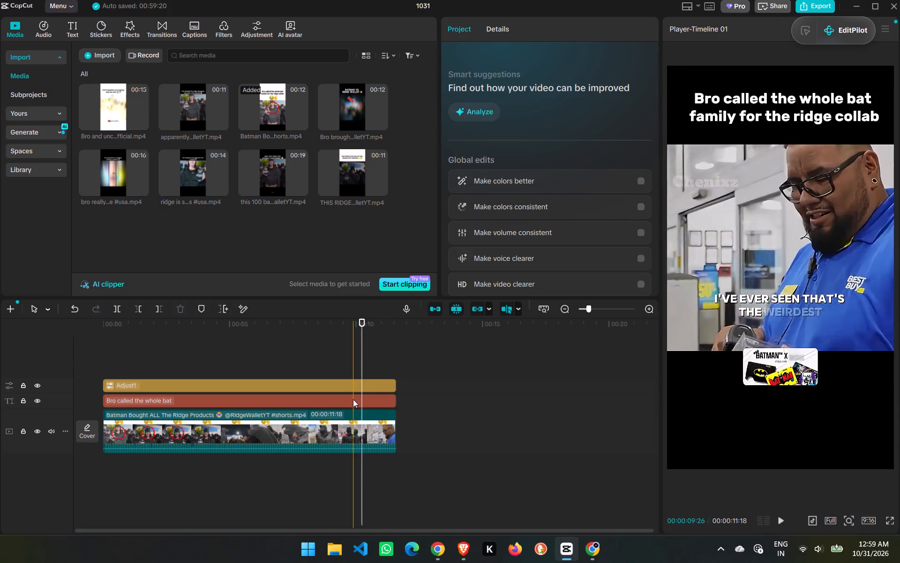
left_click(353, 399)
left_click(542, 97)
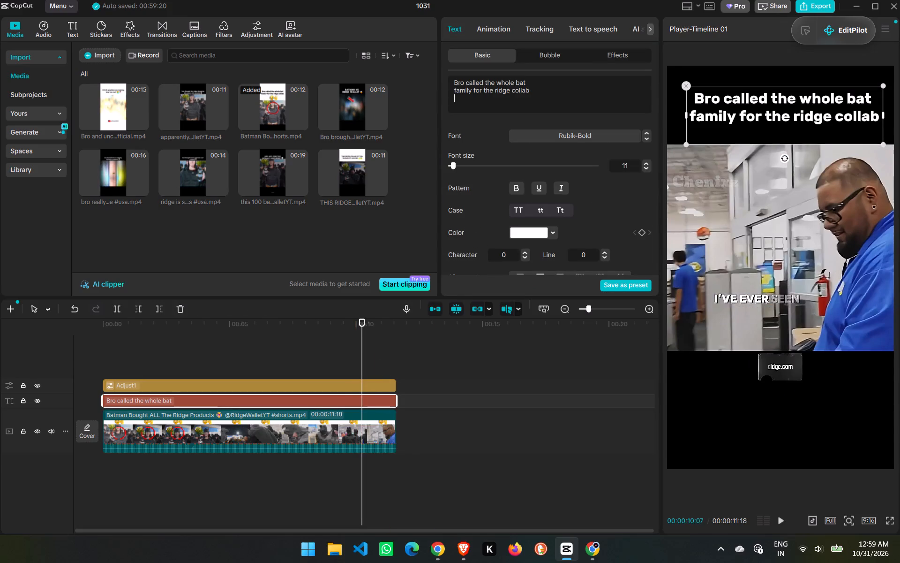
key("super+v")
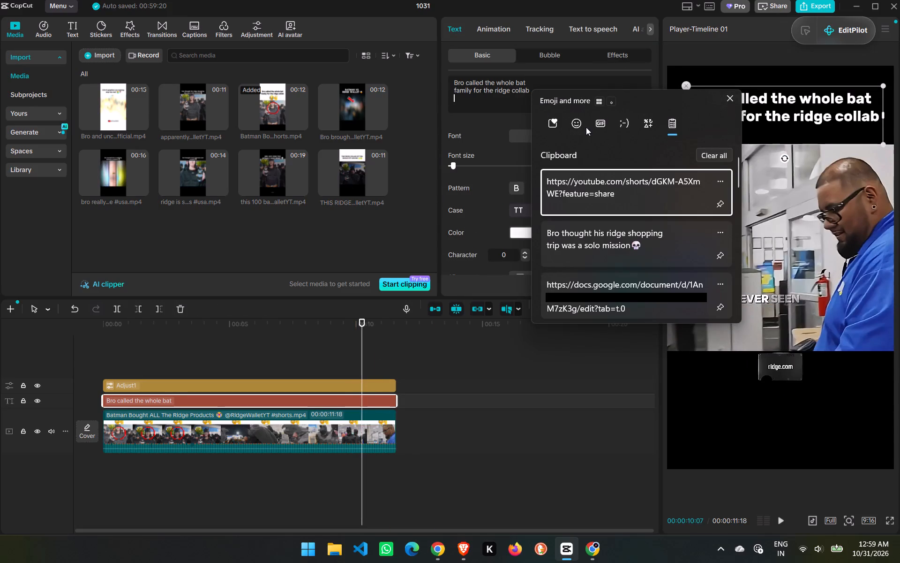
left_click(572, 127)
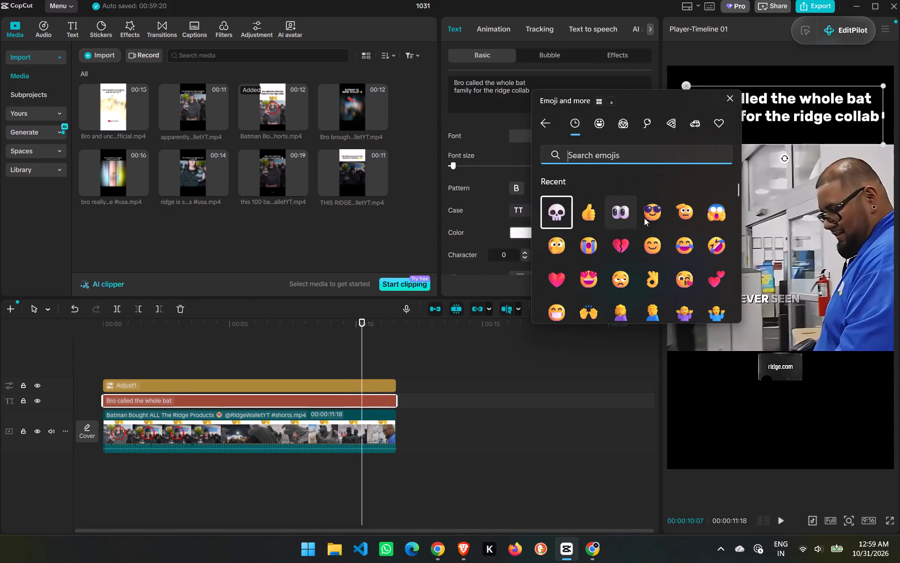
left_click(595, 243)
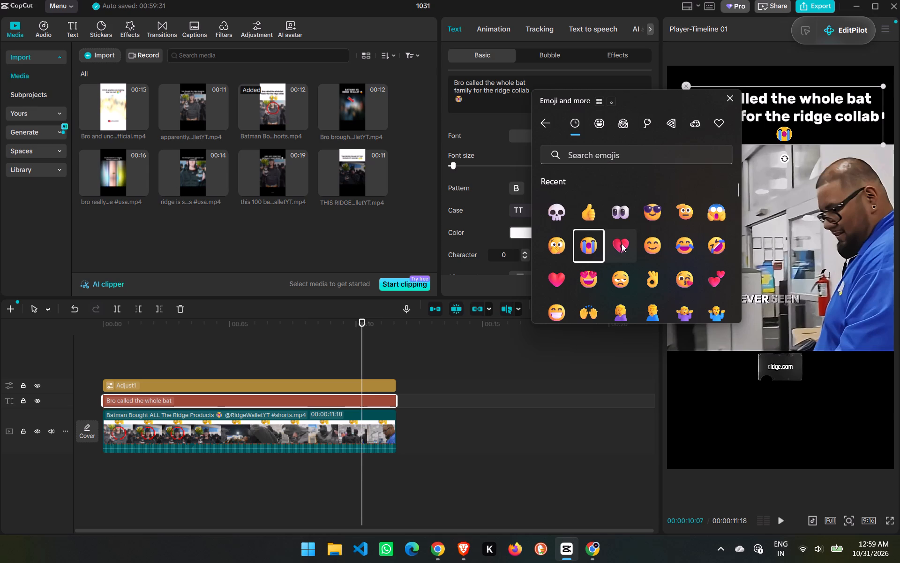
left_click(617, 152)
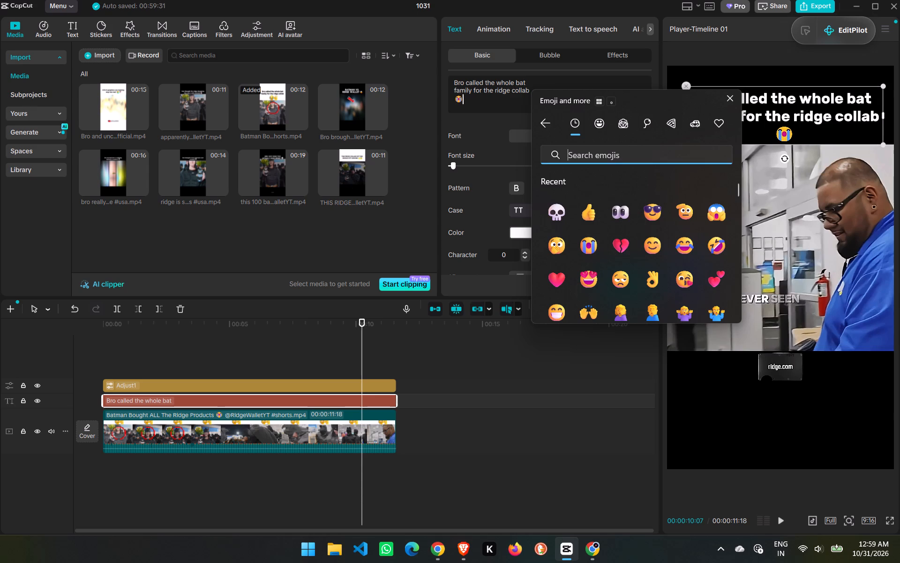
key("v")
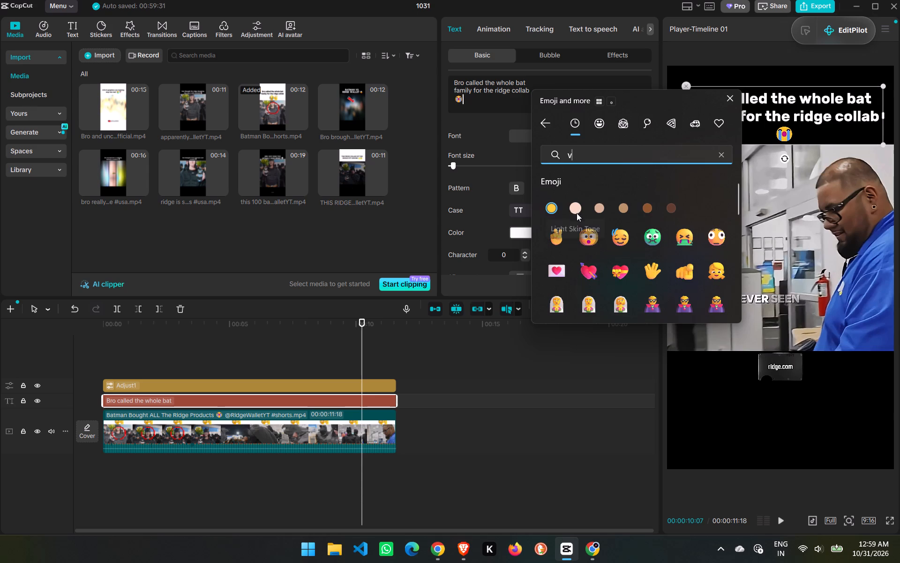
left_click(562, 238)
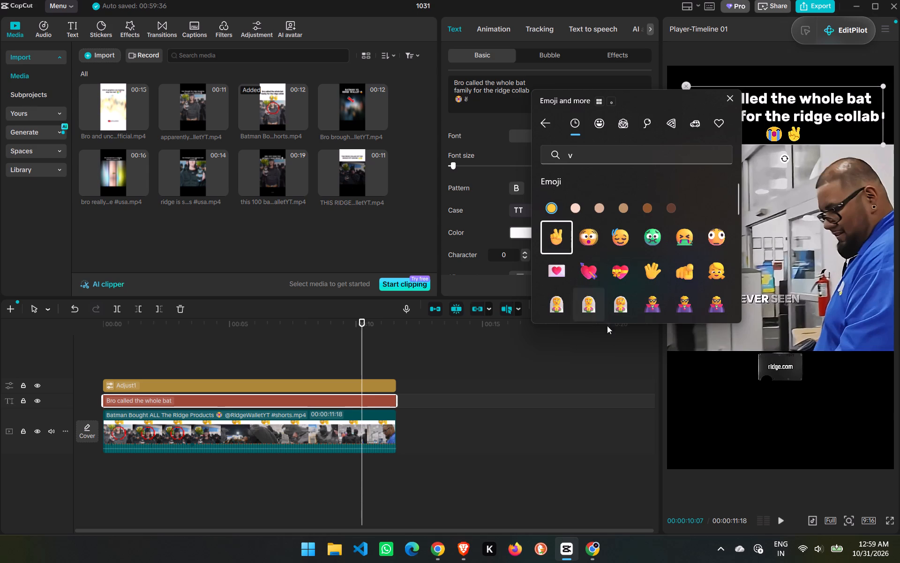
left_click(588, 382)
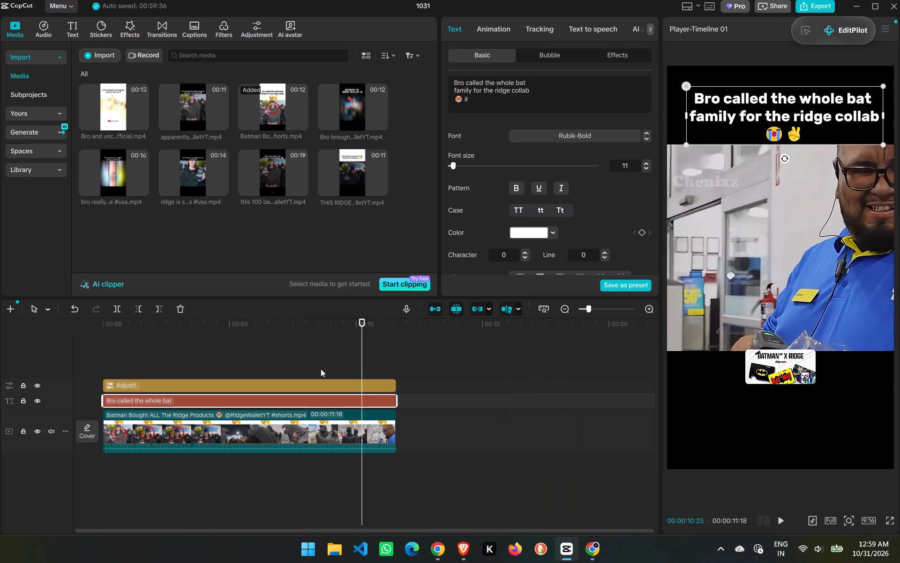
left_click(297, 364)
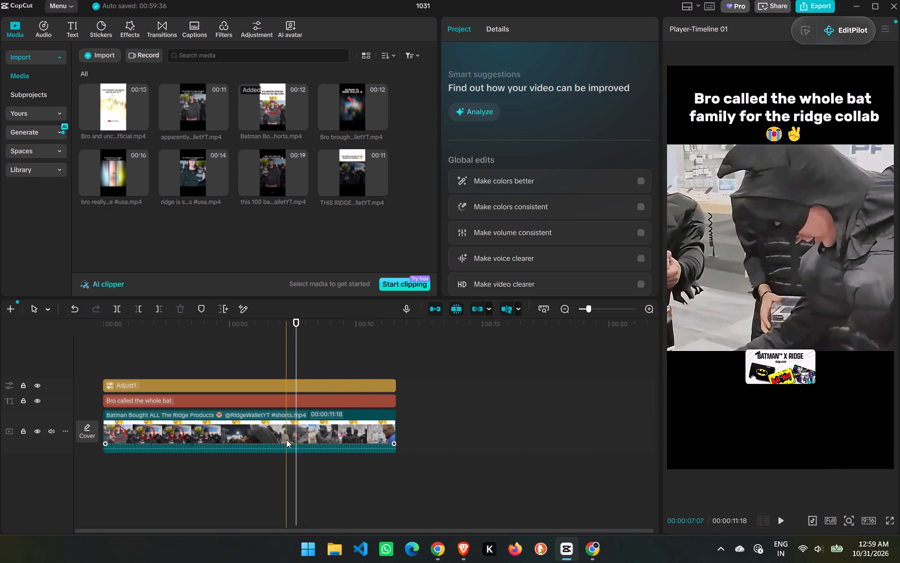
Play the edited short through to its end in full-screen preview to check the title and clip layout.
left_click(782, 523)
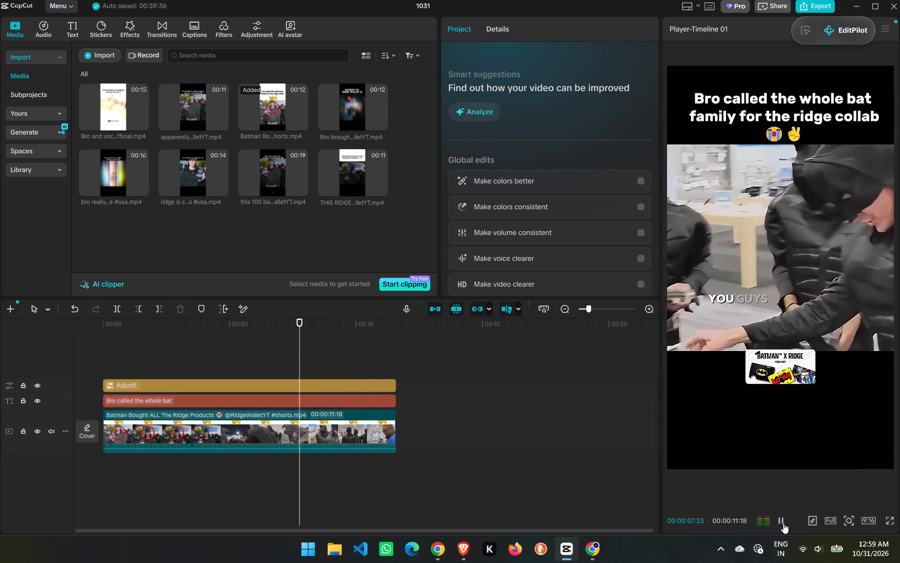
left_click(891, 521)
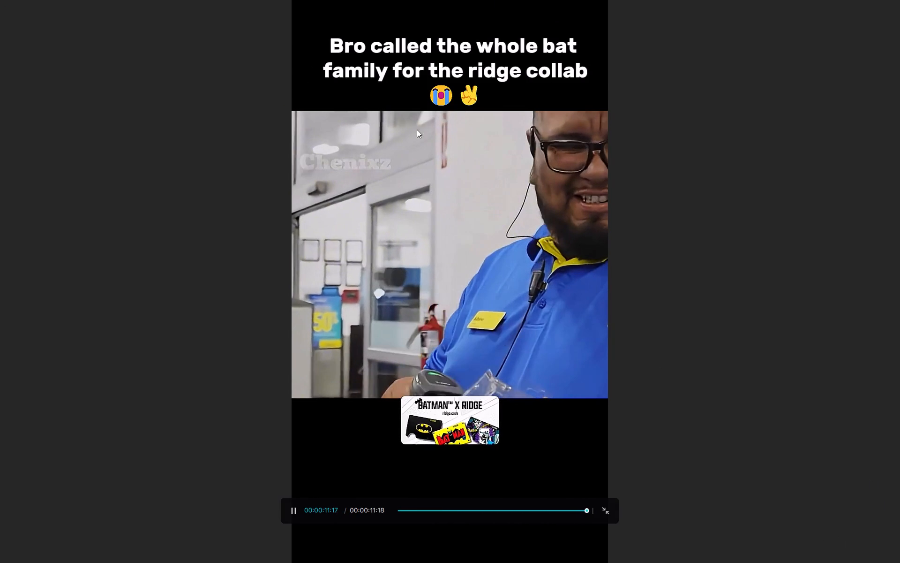
left_click(590, 547)
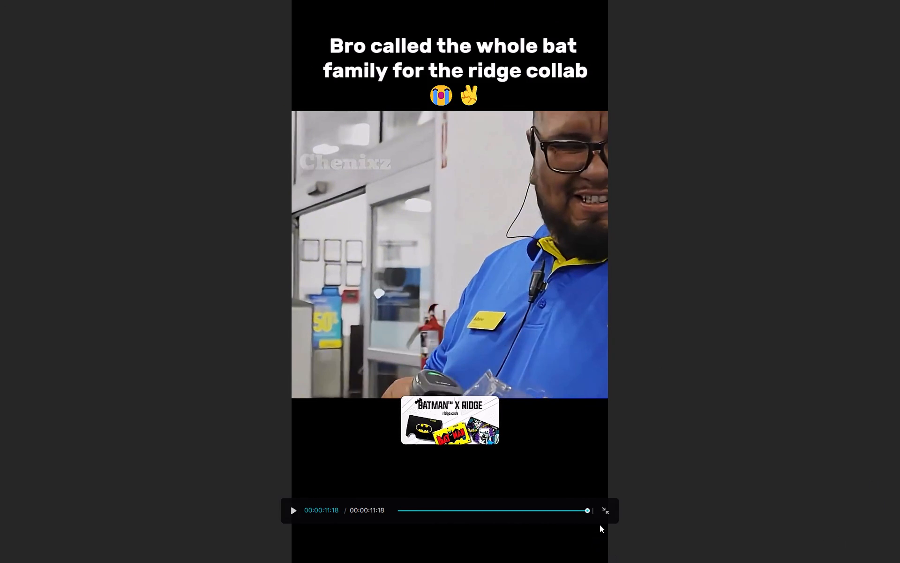
left_click(603, 520)
left_click(606, 514)
Move the video clip further down in the frame to a Y position of -262.
left_click(797, 222)
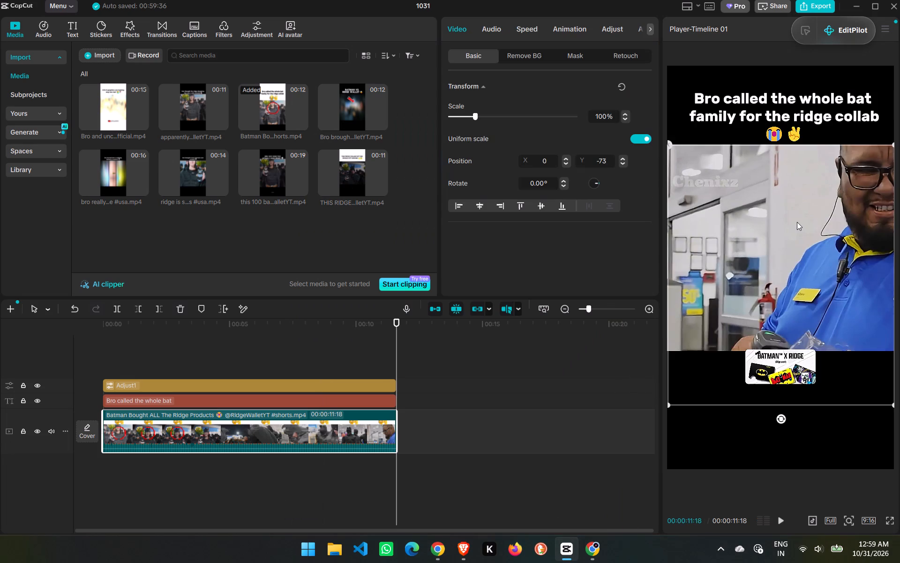
left_click_drag(794, 275, 795, 289)
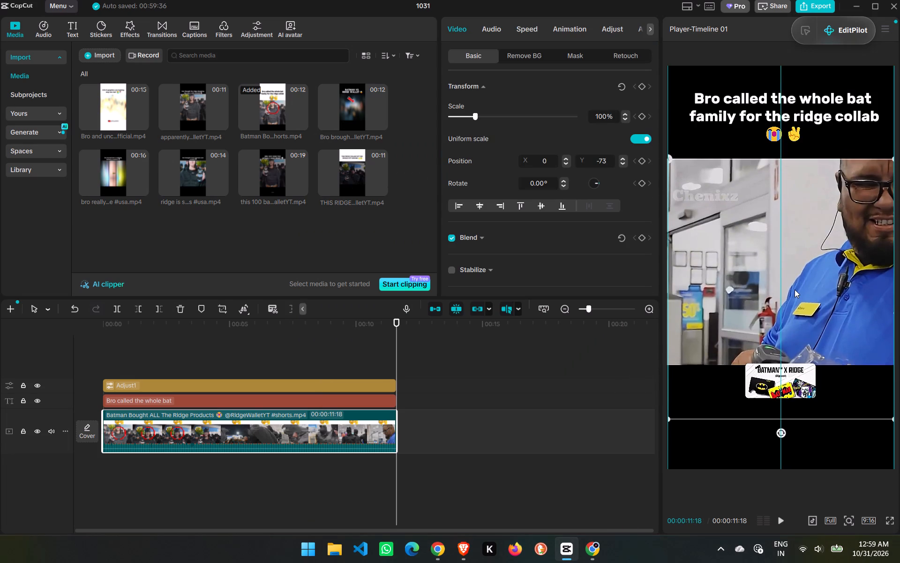
left_click_drag(795, 289, 795, 266)
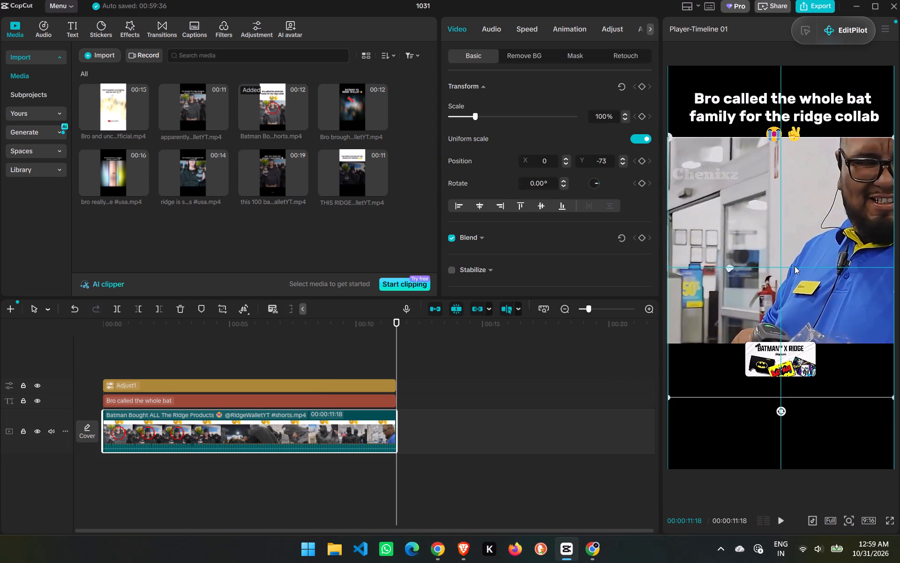
left_click_drag(795, 266, 792, 290)
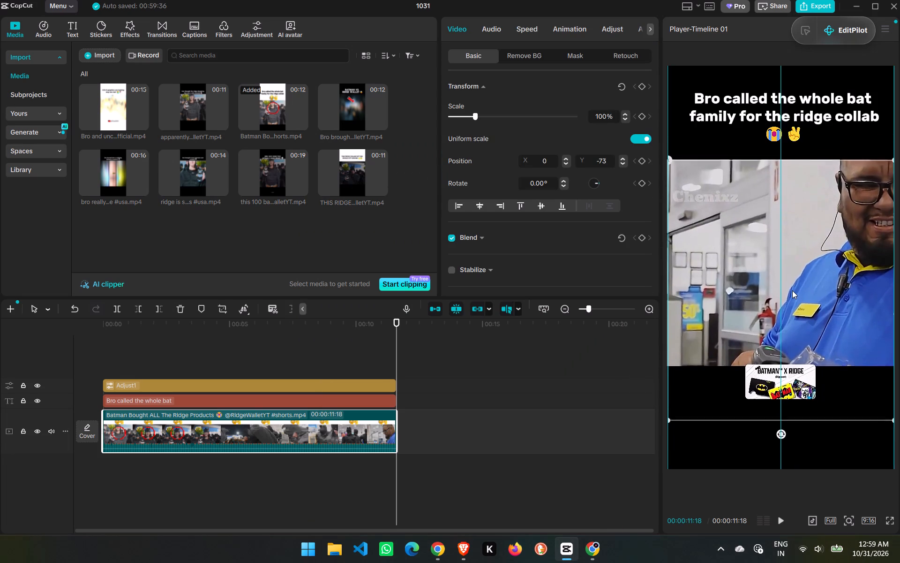
left_click_drag(792, 290, 792, 295)
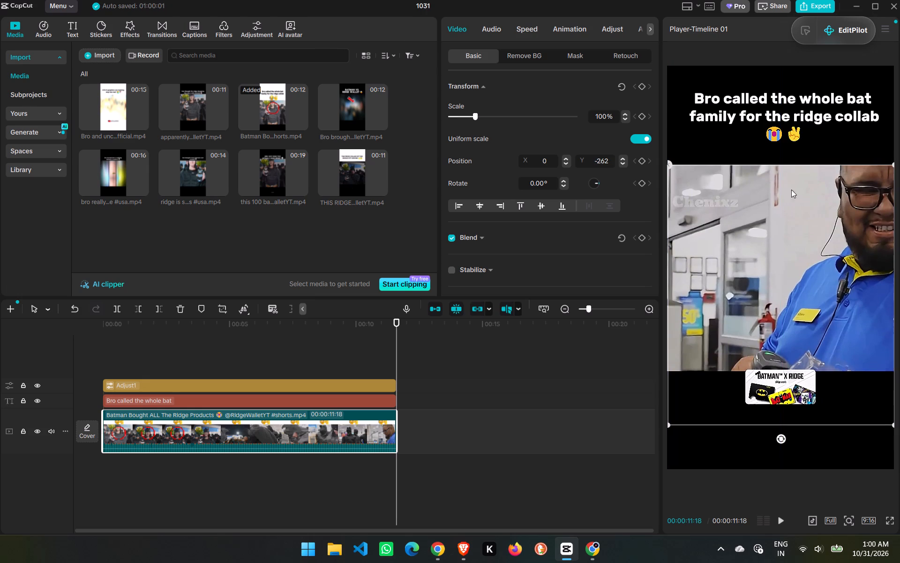
Move the three-line title down to sit just above the lowered clip, keeping a small gap between them.
left_click_drag(787, 123, 786, 145)
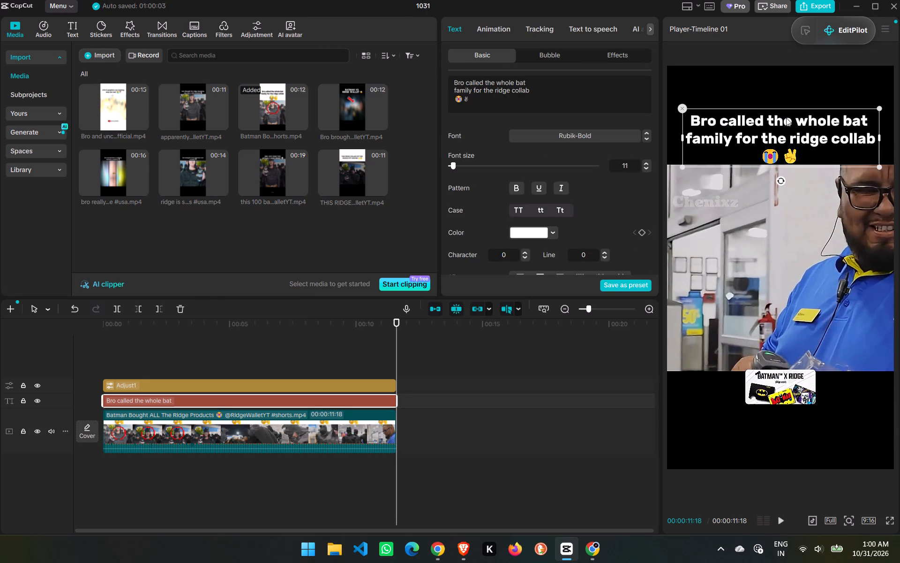
left_click_drag(786, 117, 787, 114)
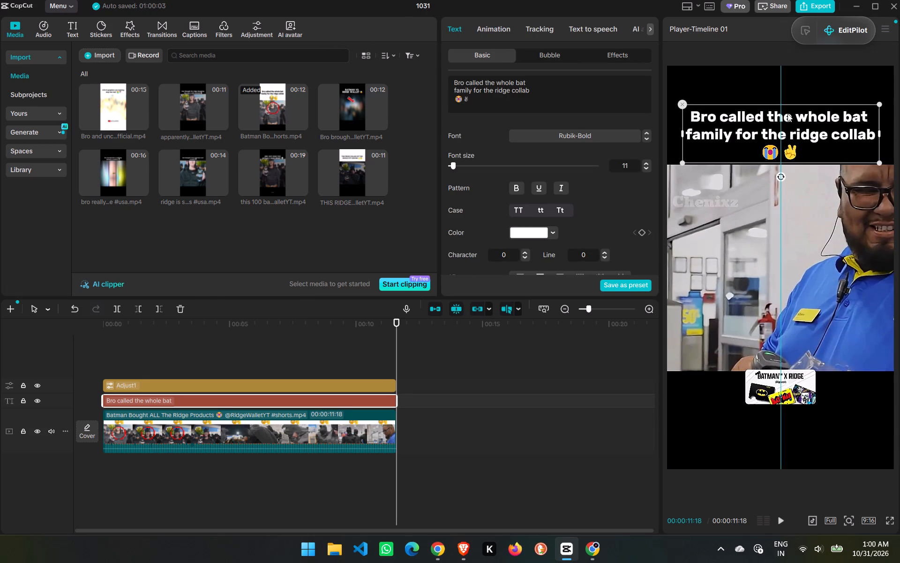
left_click_drag(787, 114, 787, 111)
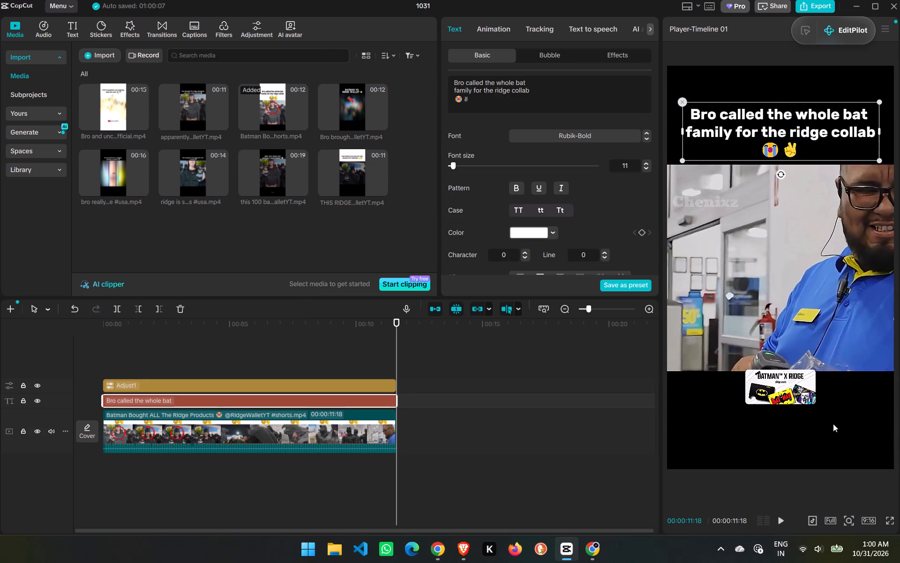
Play the short in full-screen preview again to check the new title and clip positions.
left_click(886, 516)
left_click(891, 523)
key("space")
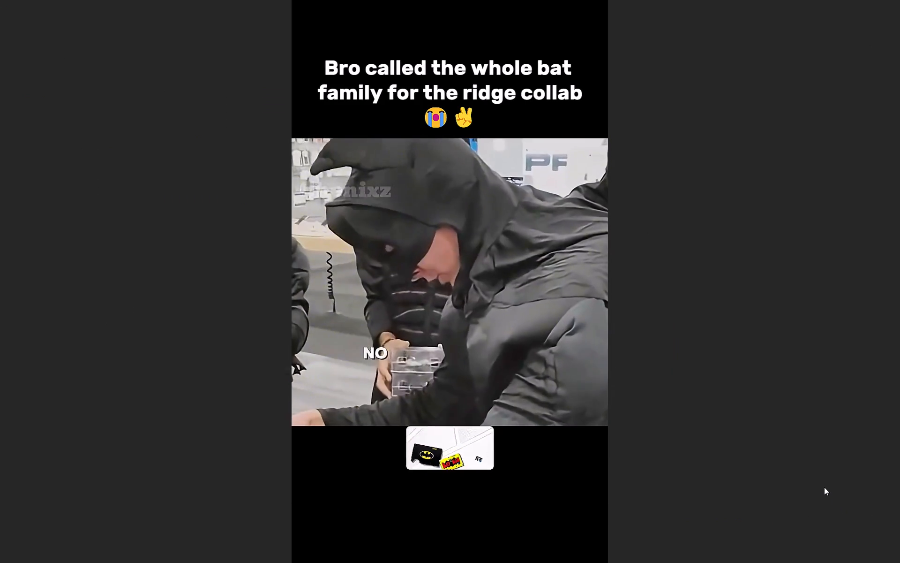
key("Escape")
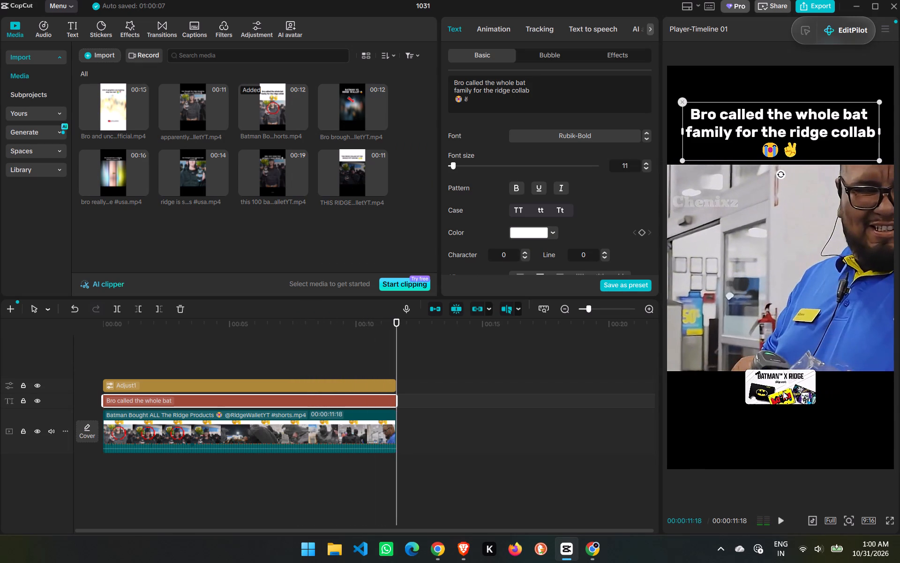
left_click(373, 361)
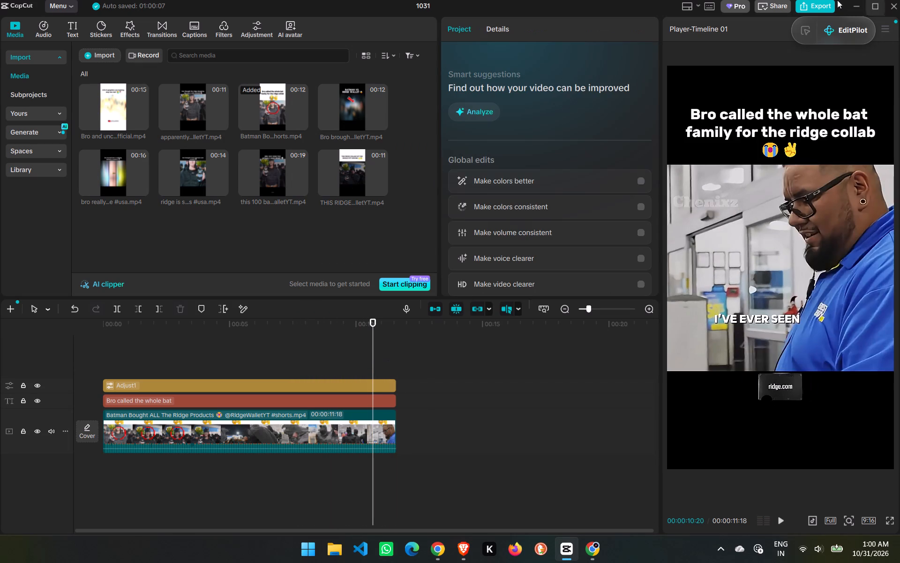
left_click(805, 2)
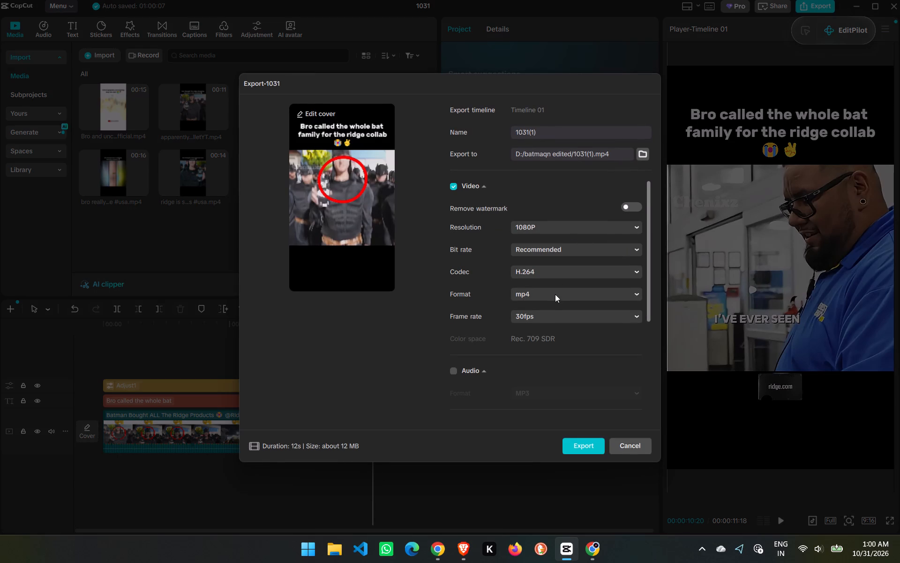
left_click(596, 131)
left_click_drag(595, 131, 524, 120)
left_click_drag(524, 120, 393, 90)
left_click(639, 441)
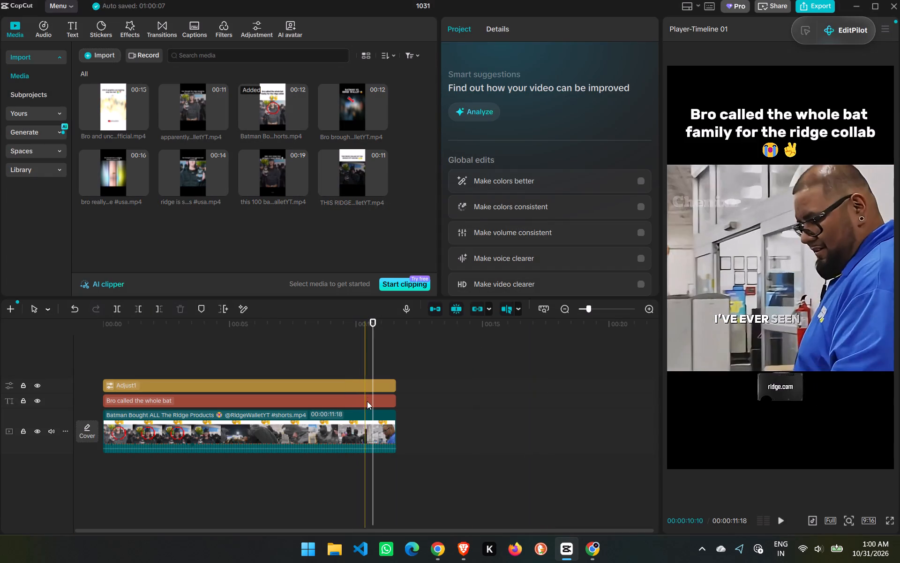
Copy the full title text and use it to name the export file "Bro called the whole bat family for the ridge".
left_click(367, 402)
left_click(543, 108)
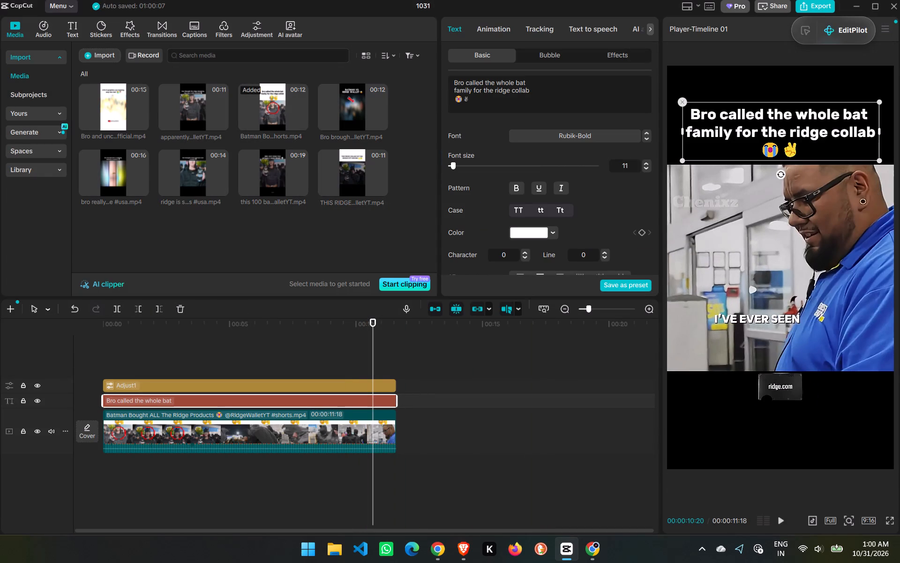
key("ctrl+a")
key("ctrl+c")
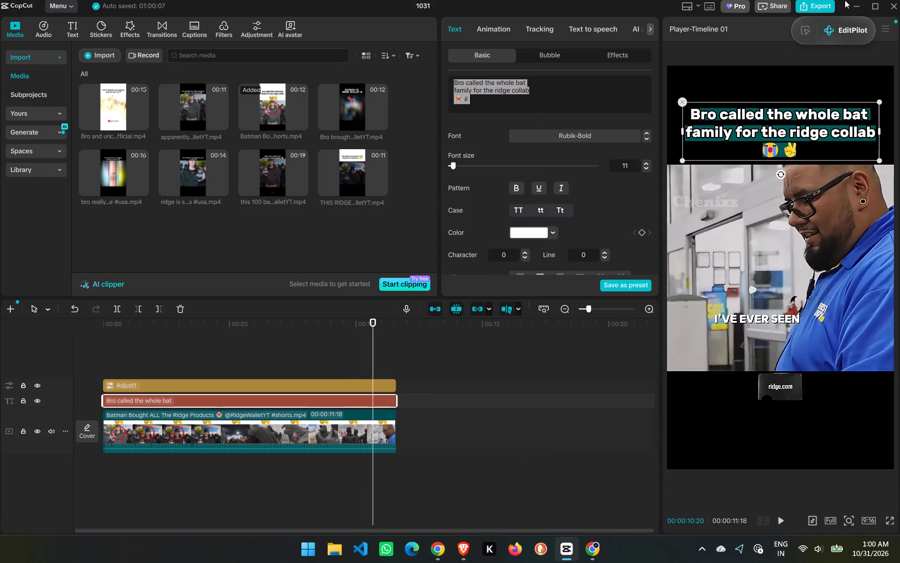
left_click(812, 7)
left_click(567, 133)
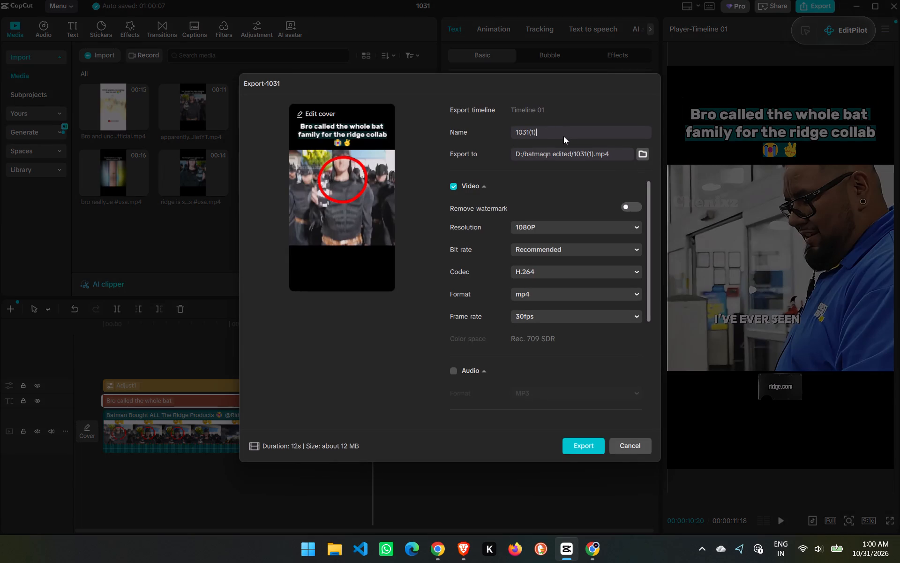
key("ctrl+a")
key("ctrl+v")
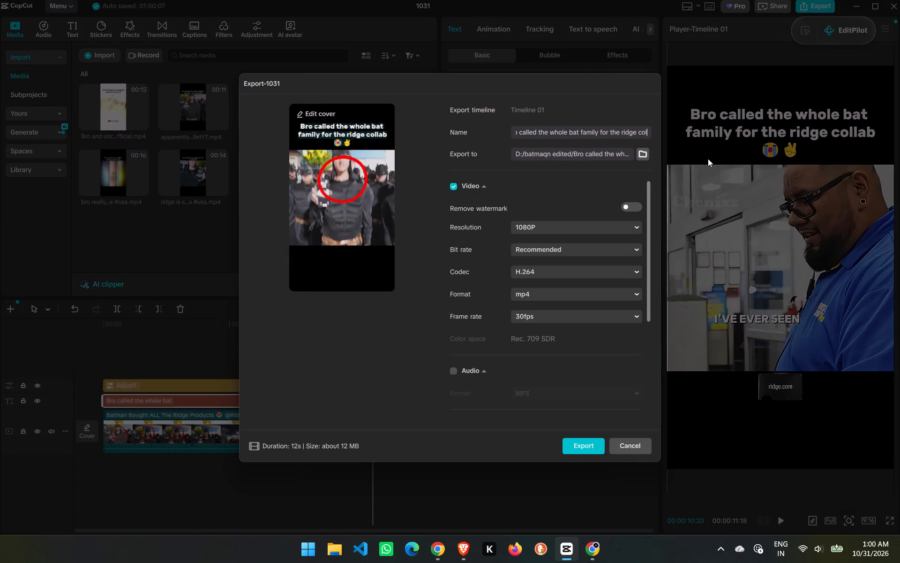
key("BackSpace")
key("BackSpace")
key("BackSpace")
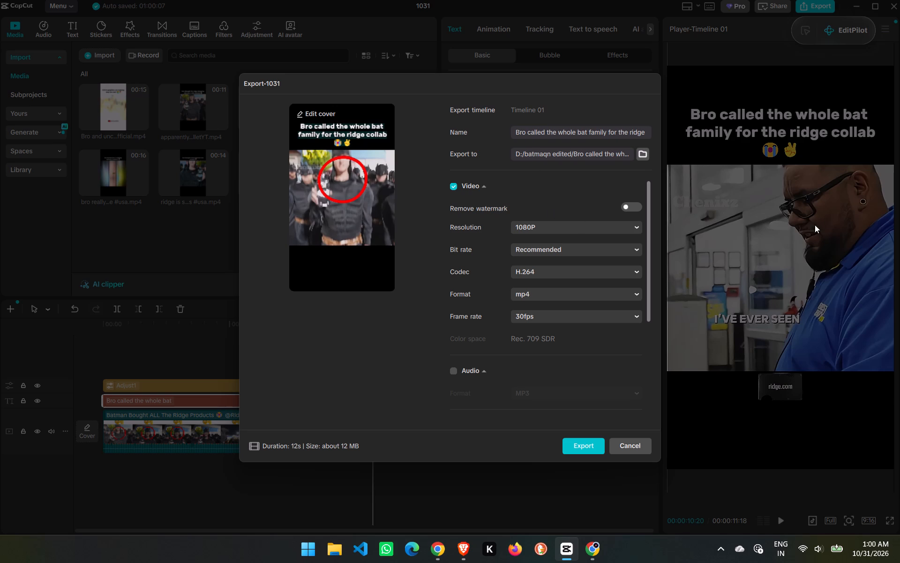
Export the short as a 1080P, 30fps mp4 to the batmaqn edited folder without sharing it from the editor.
scroll(590, 267, "down", 2)
scroll(583, 273, "up", 2)
left_click(593, 445)
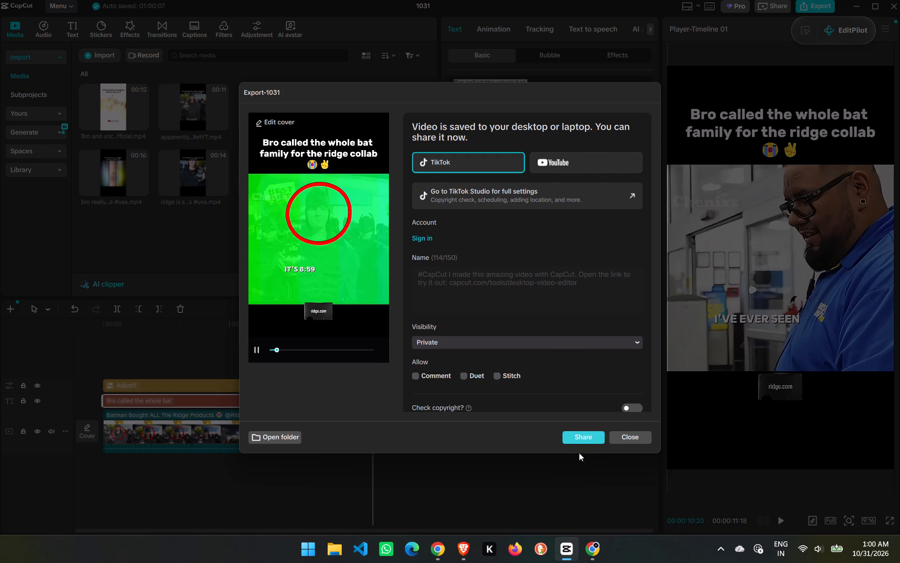
left_click(633, 434)
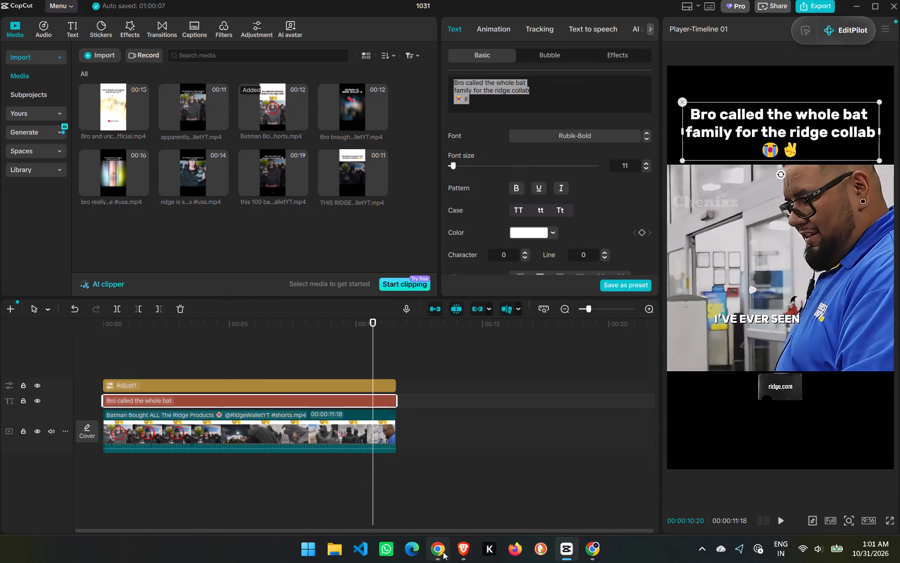
Switch to YouTube Studio in Chrome and upload "Bro called the whole bat family for the ridge .mp4" from the batmaqn edited folder.
left_click(588, 547)
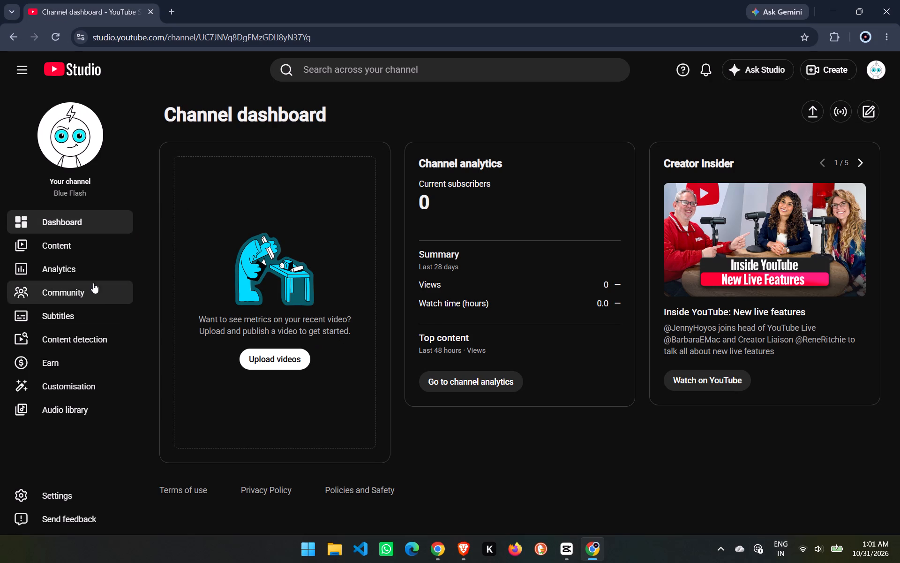
left_click(75, 235)
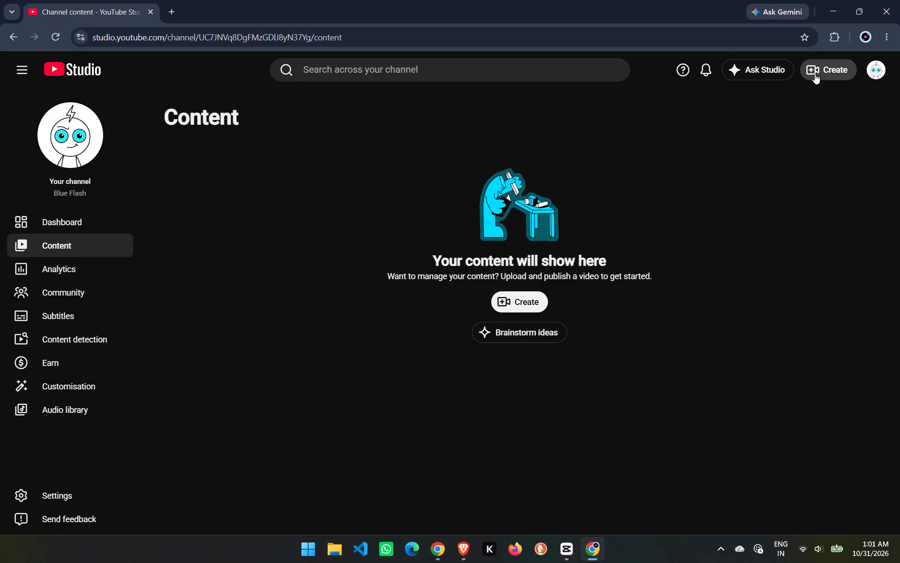
left_click(815, 74)
left_click(812, 95)
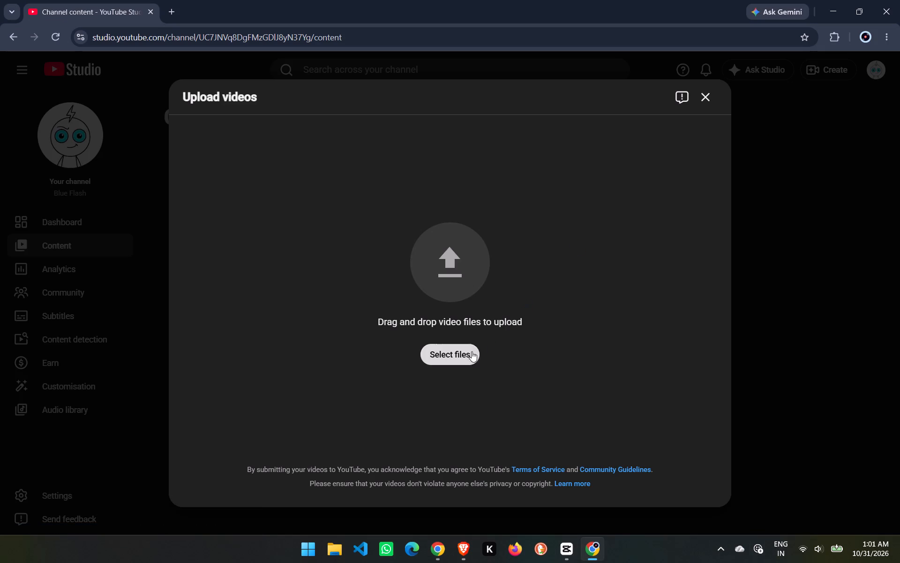
left_click(469, 351)
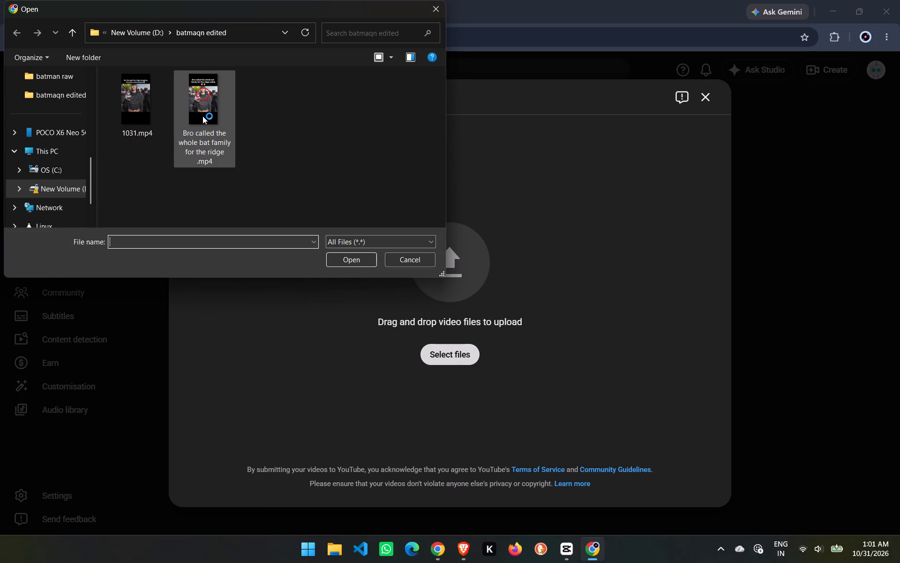
double_click(208, 107)
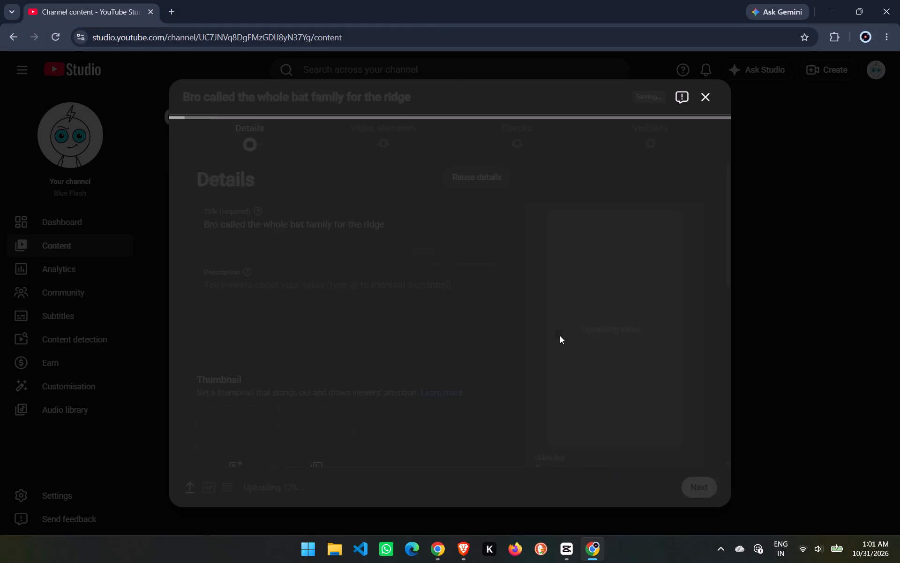
left_click(409, 226)
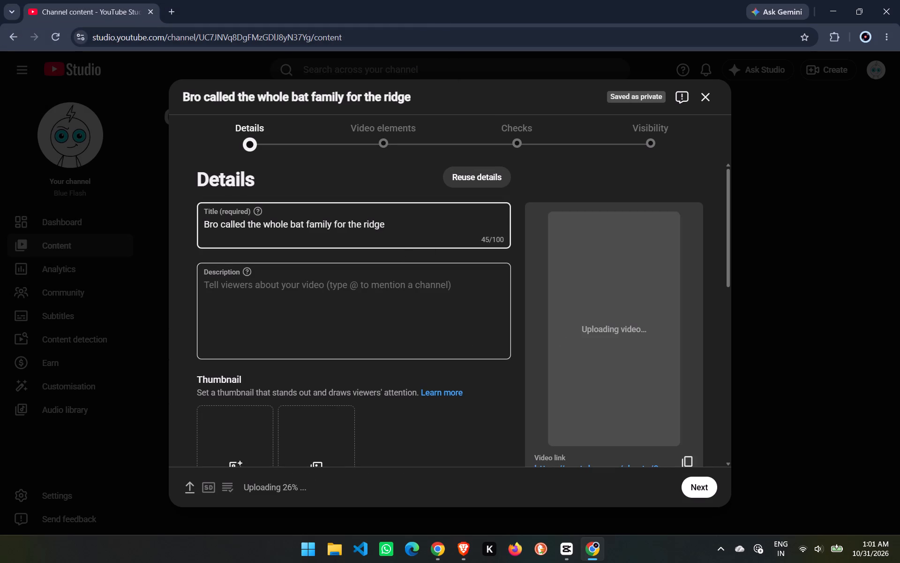
key("space")
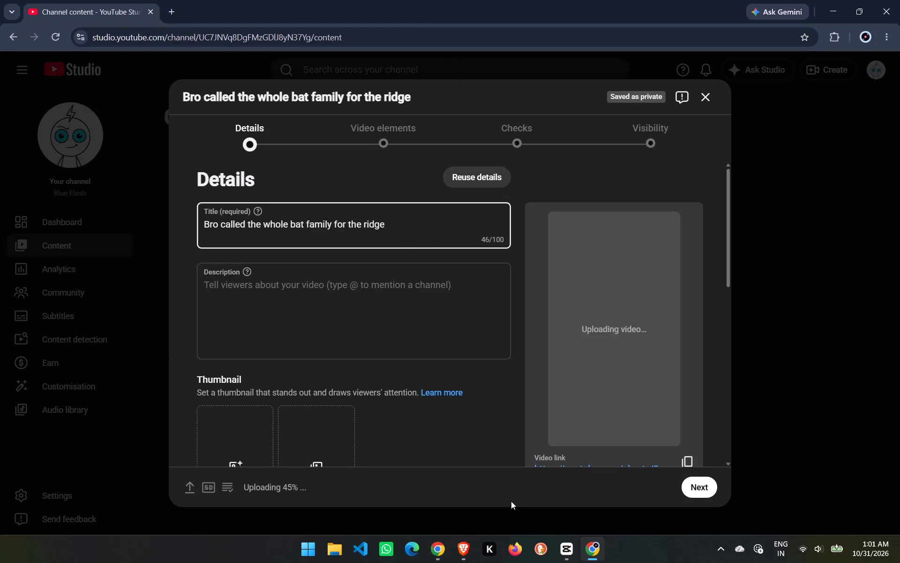
key("ctrl+a")
key("ctrl+v")
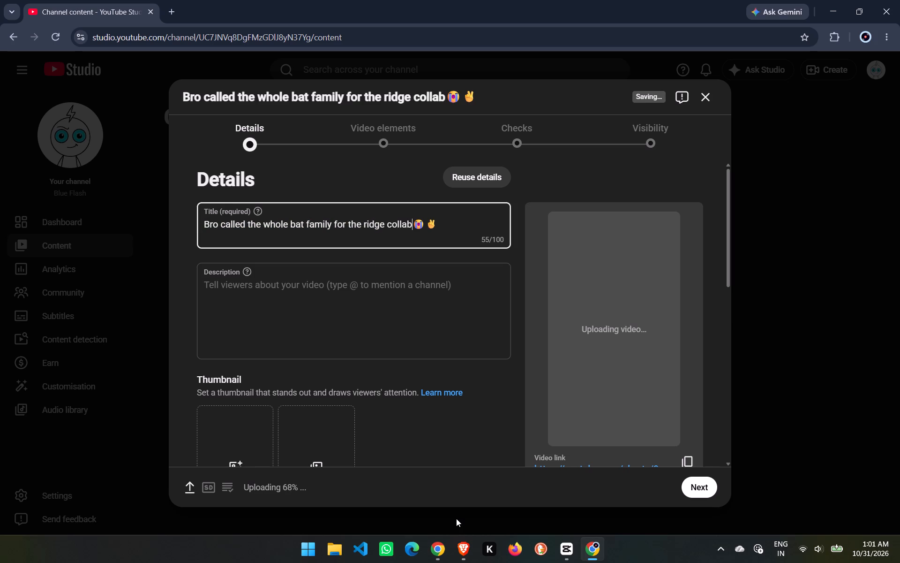
left_click(467, 231)
key("space")
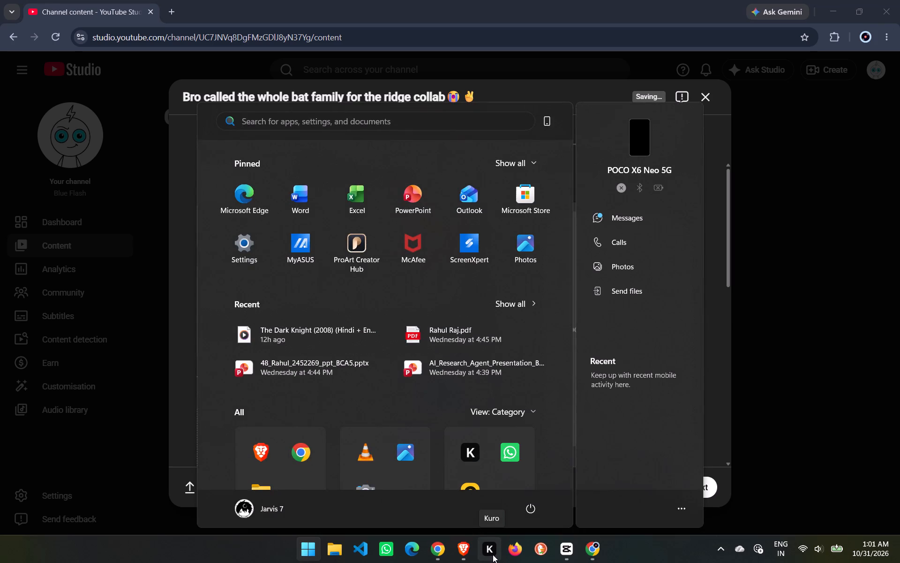
key("shift+at")
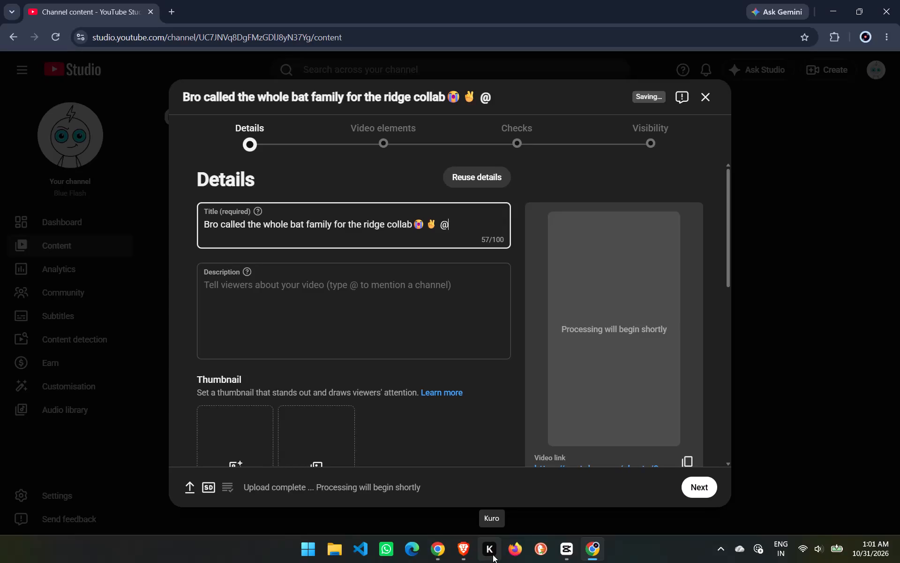
type("ridge")
type("wallet")
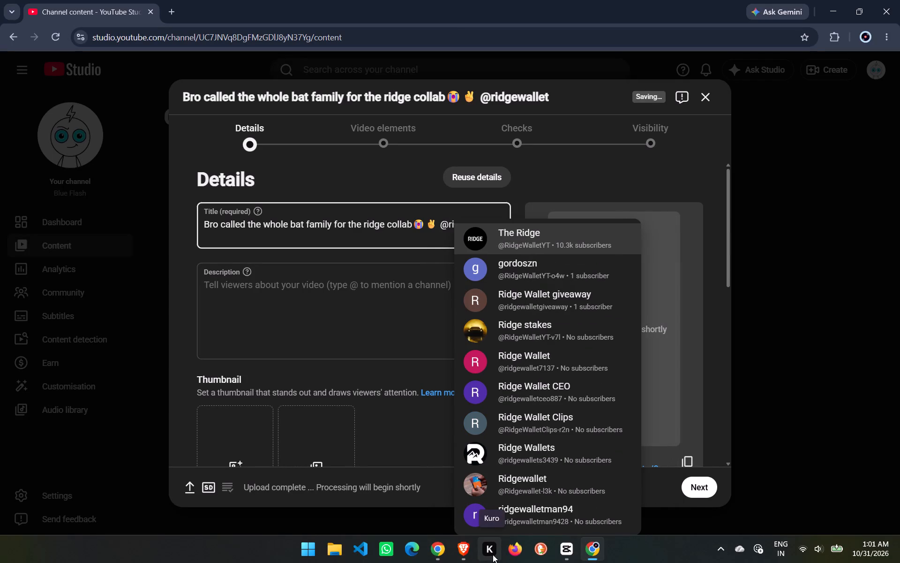
left_click(556, 244)
left_click(340, 314)
Expand the age restriction options and mark the video as not Made for Kids.
scroll(346, 327, "down", 3)
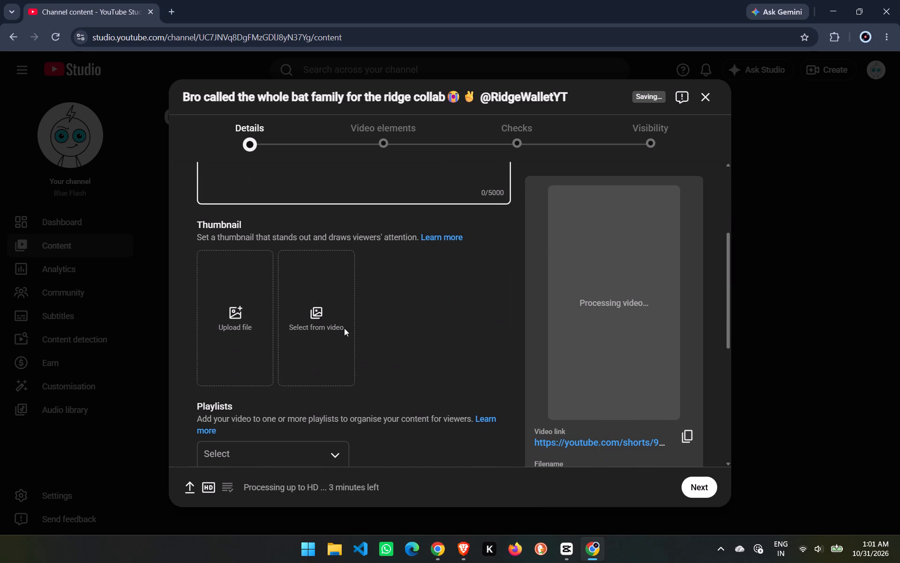
scroll(341, 328, "down", 5)
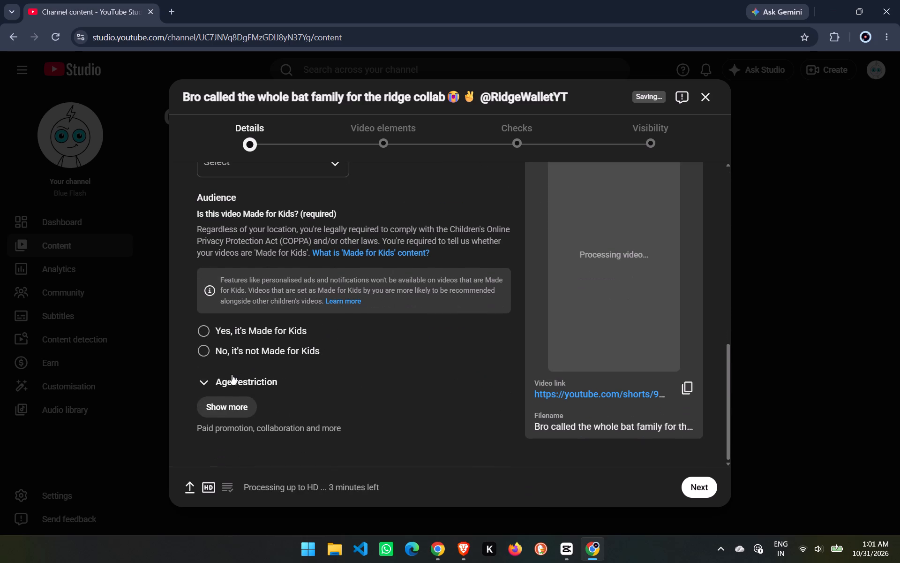
left_click(237, 378)
left_click(283, 357)
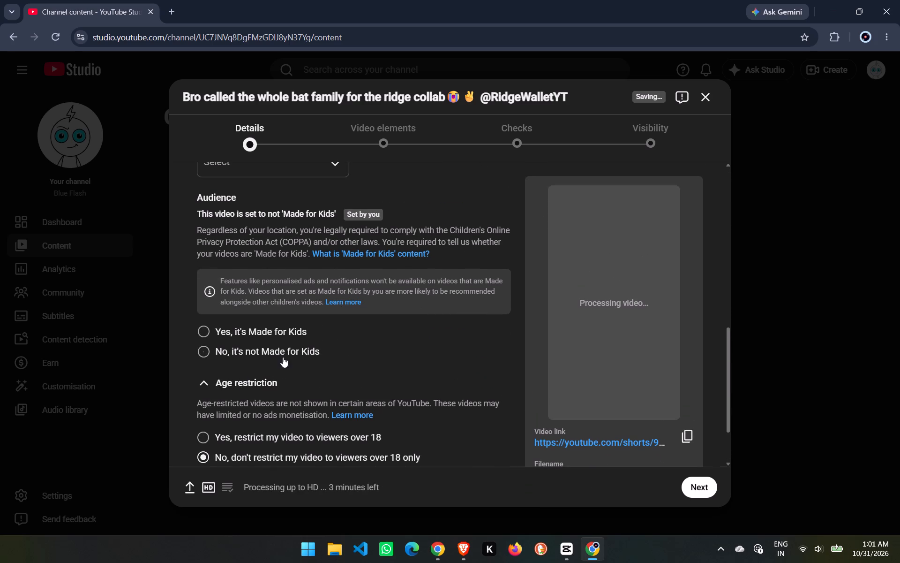
Show the additional upload details and review them, including the caption certification, licence, category and comment moderation settings.
scroll(279, 364, "down", 5)
left_click(235, 402)
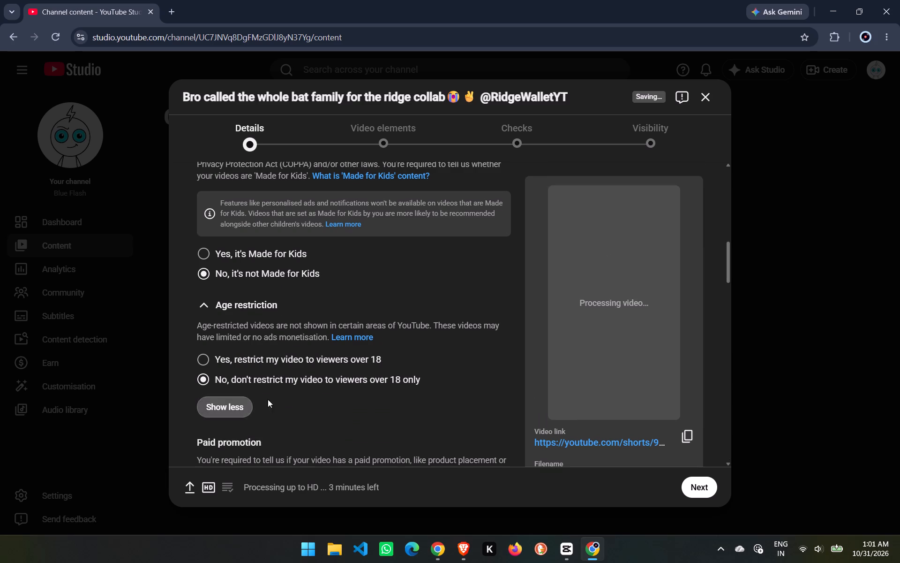
scroll(321, 385, "down", 7)
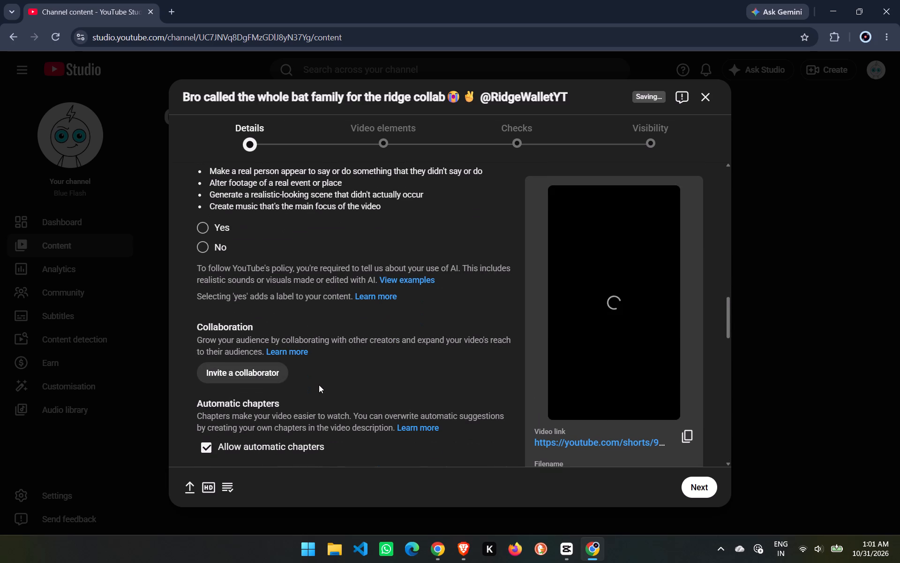
scroll(319, 385, "down", 3)
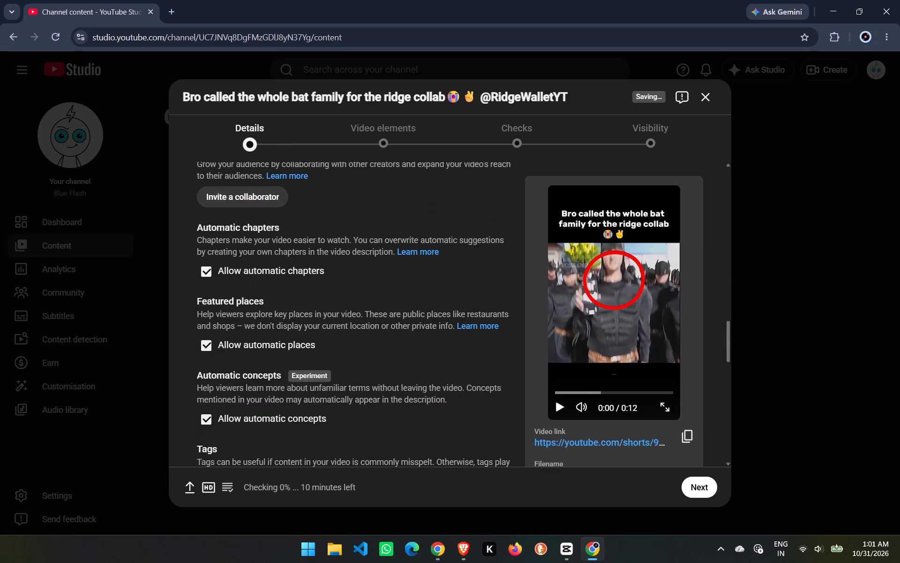
scroll(318, 385, "down", 5)
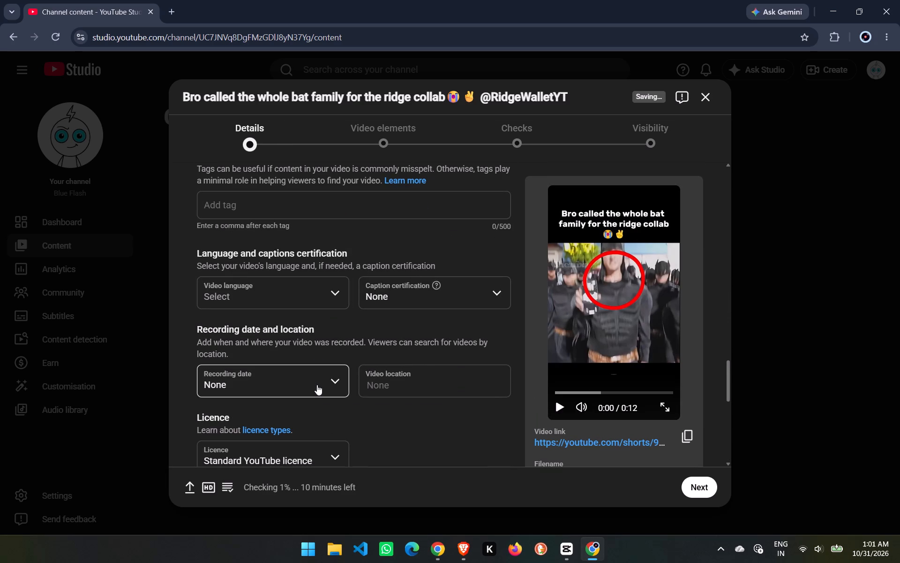
left_click(443, 305)
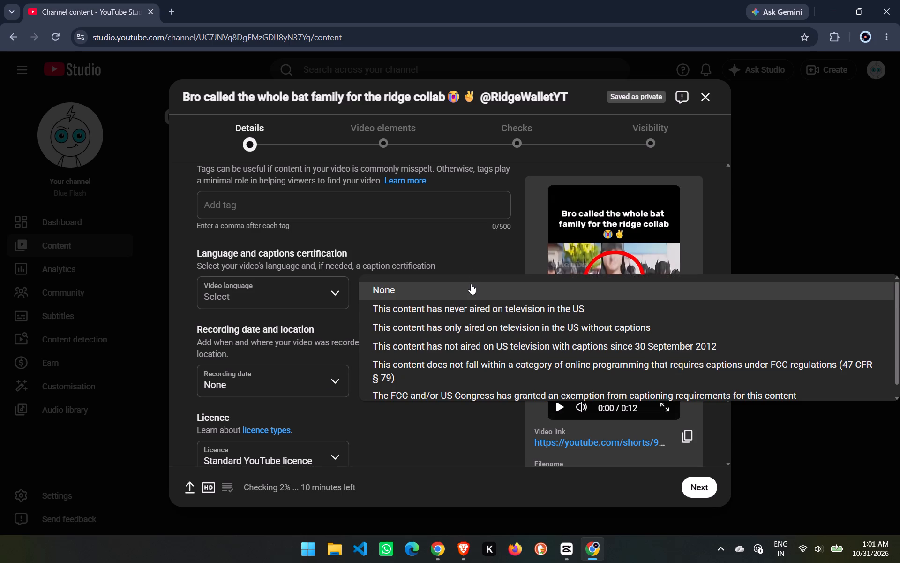
left_click(479, 273)
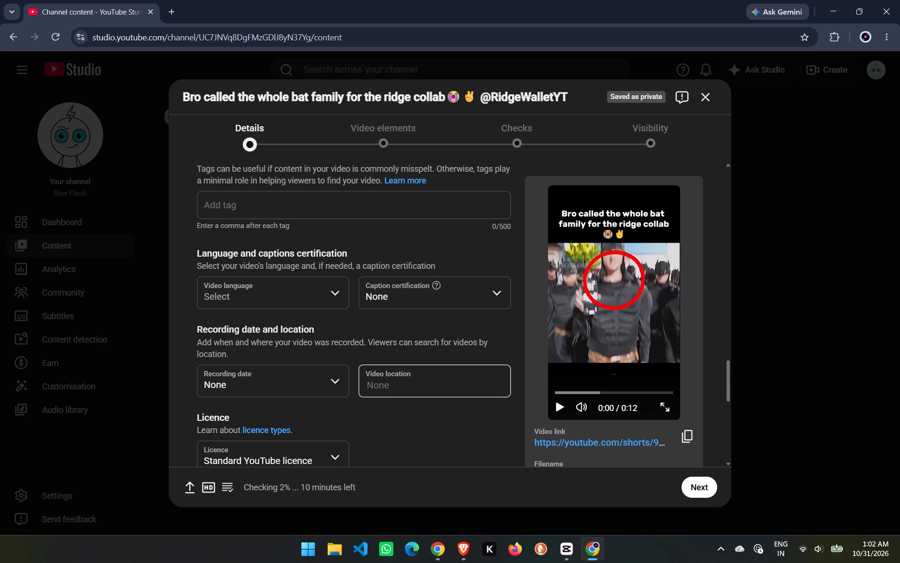
scroll(413, 379, "down", 5)
scroll(413, 379, "up", 4)
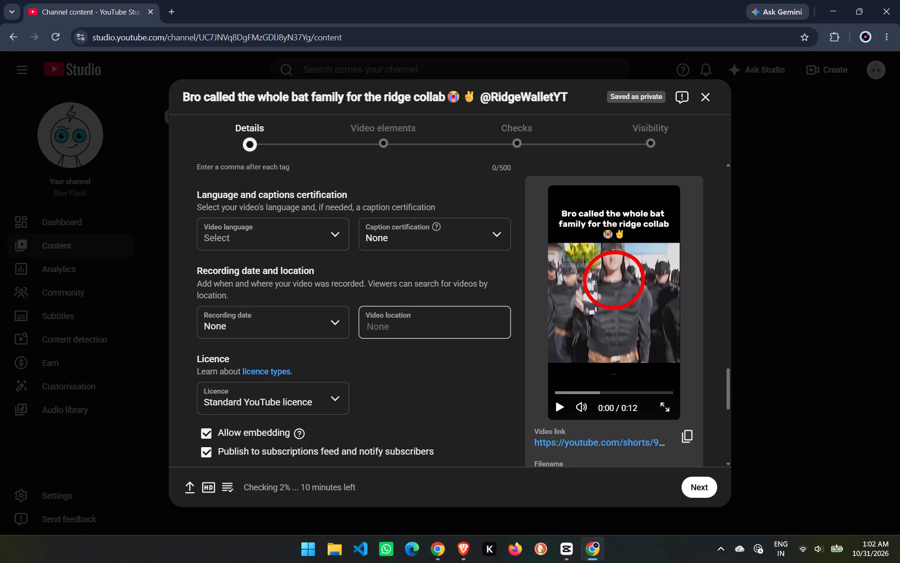
scroll(413, 379, "down", 7)
left_click(464, 316)
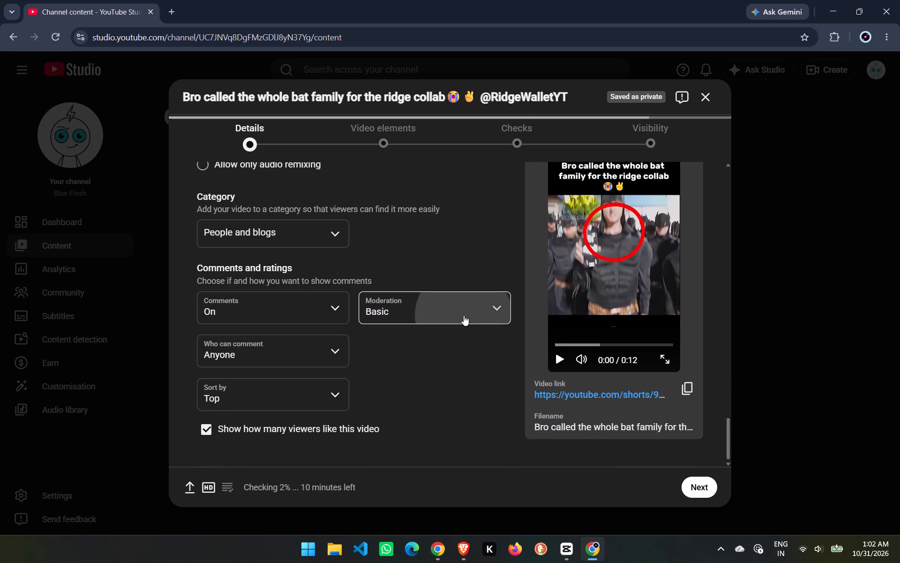
left_click(468, 275)
scroll(438, 300, "down", 4)
scroll(433, 307, "up", 7)
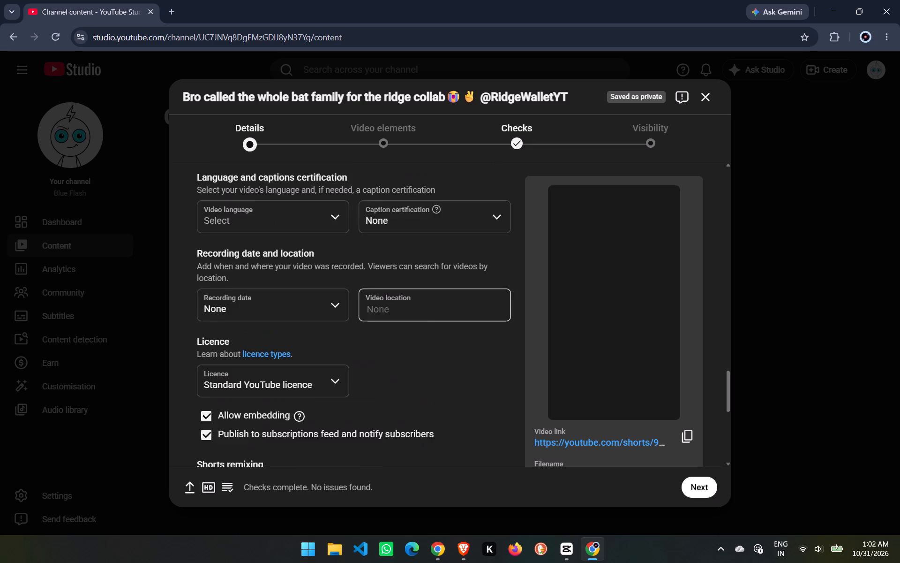
scroll(429, 310, "up", 3)
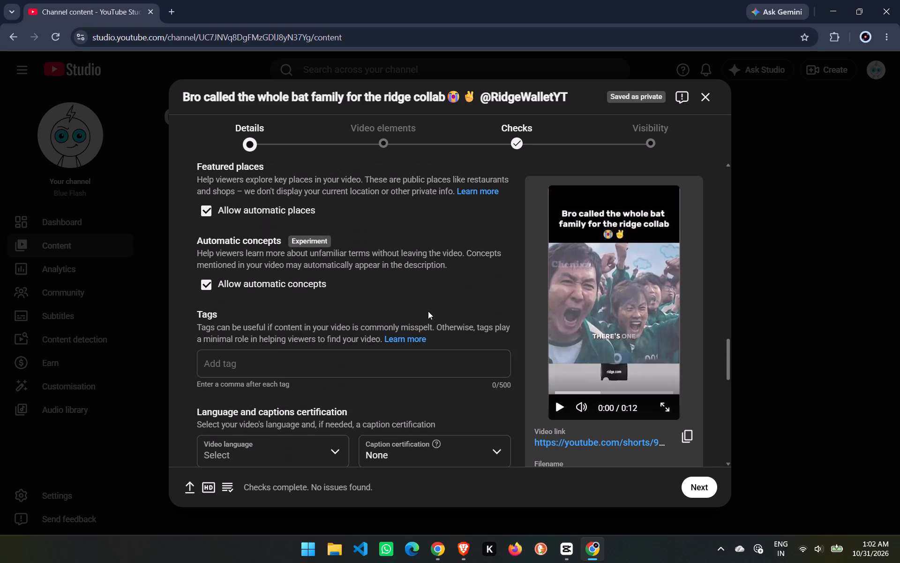
scroll(428, 311, "down", 5)
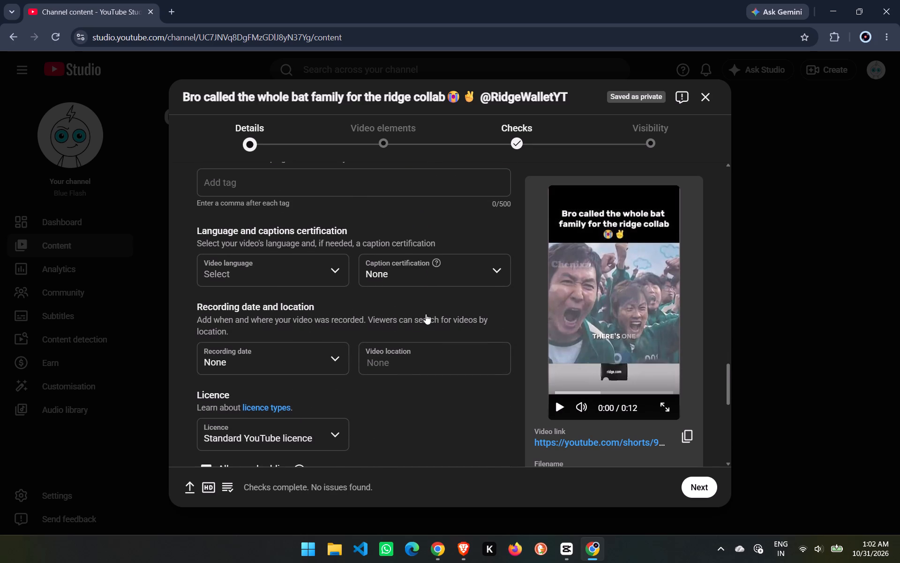
scroll(426, 314, "down", 5)
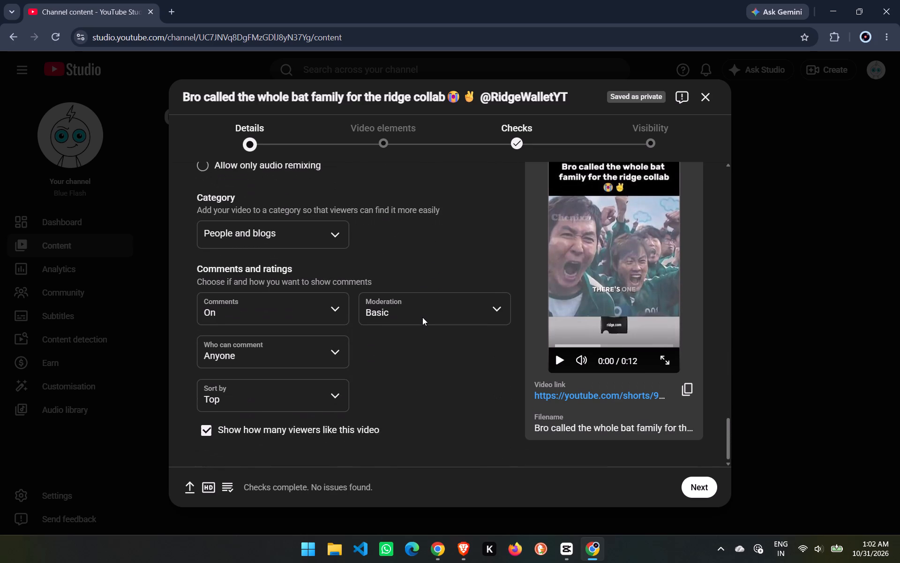
Set the video category to Entertainment and continue to the Video elements stage.
scroll(422, 317, "up", 2)
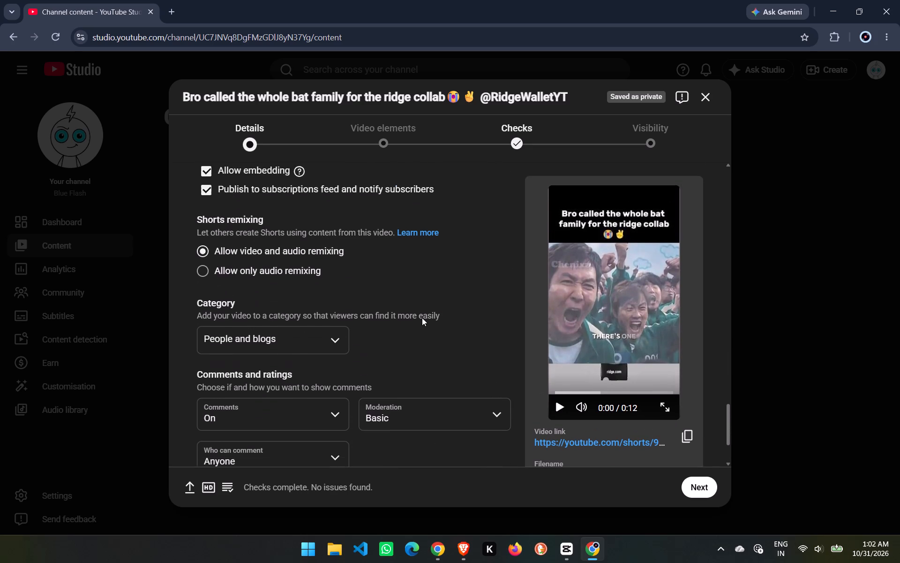
scroll(420, 319, "down", 2)
left_click(341, 245)
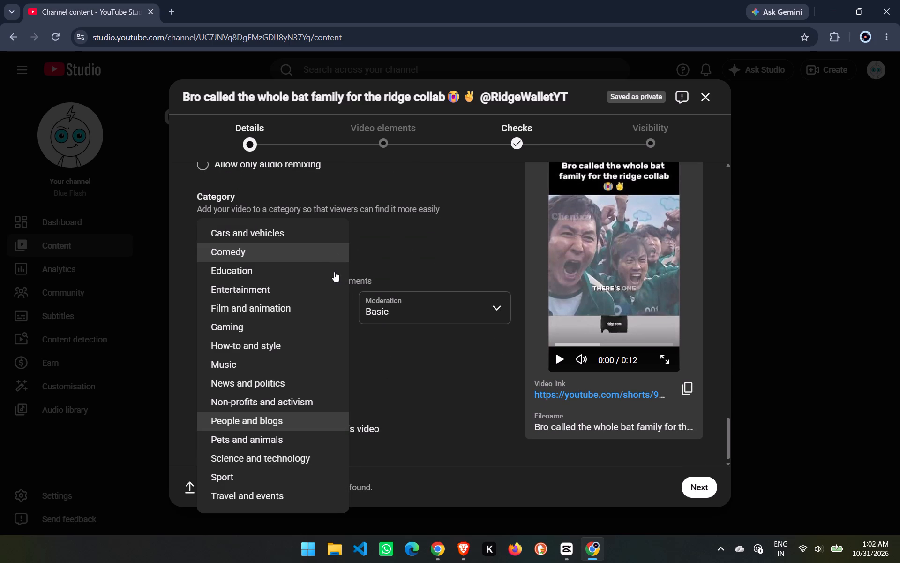
left_click(318, 283)
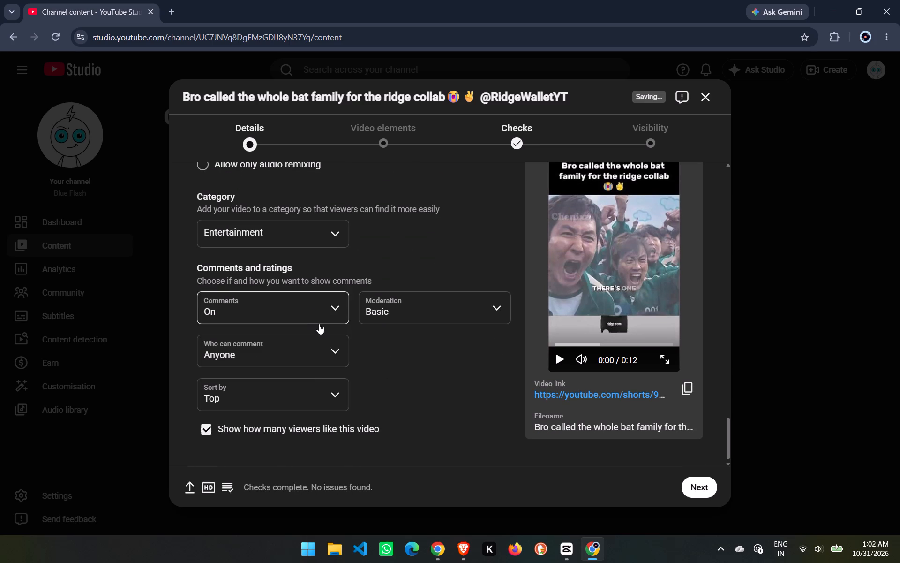
scroll(314, 353, "down", 5)
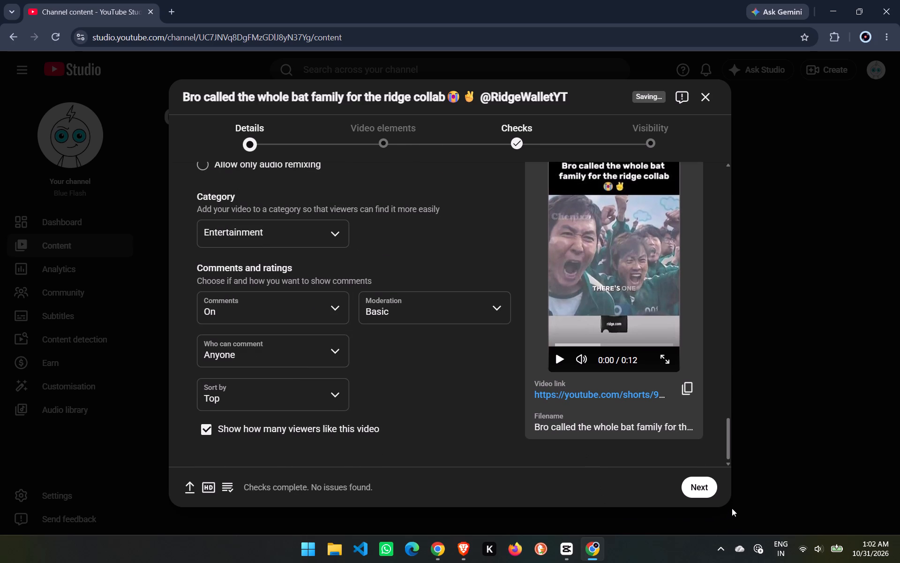
left_click(706, 487)
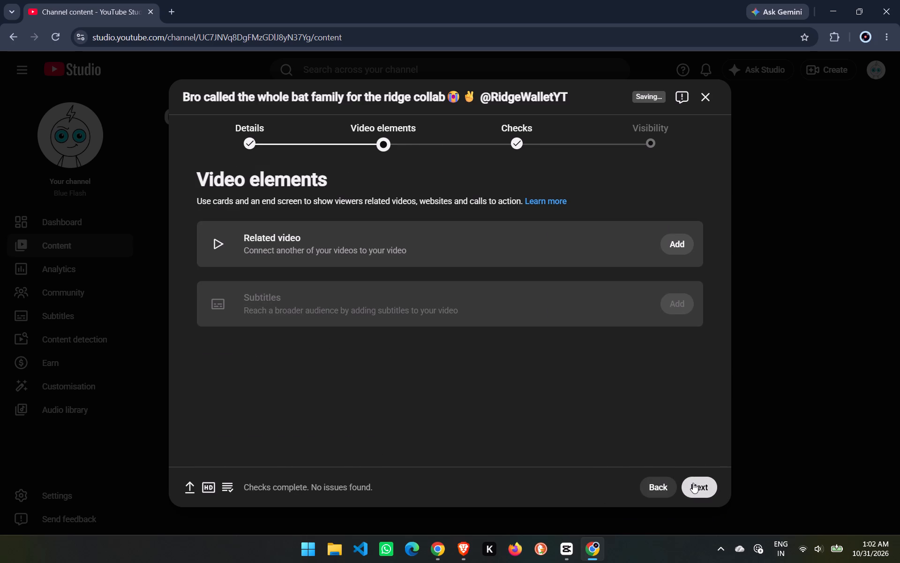
Return to the Details stage and set the thumbnail to the video frame showing Batman circled in red.
left_click(242, 145)
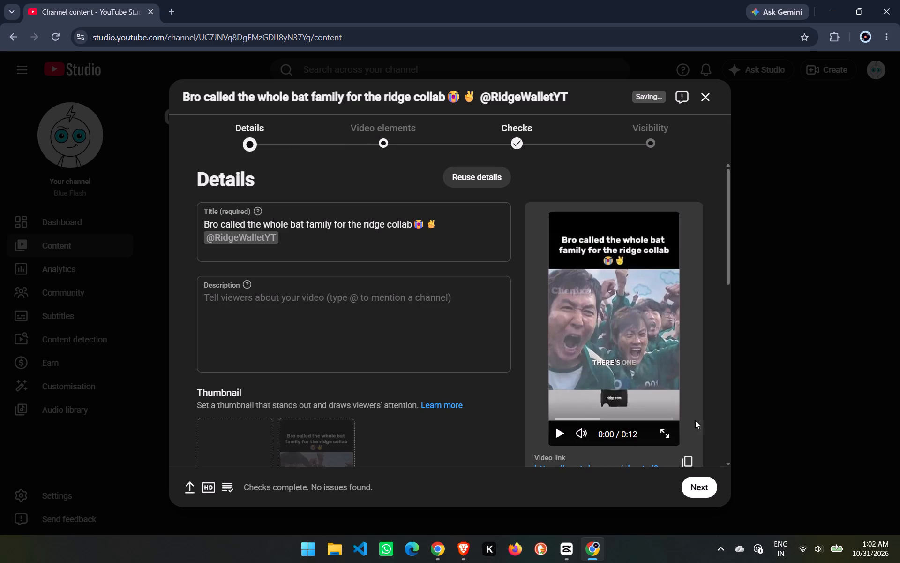
left_click(581, 419)
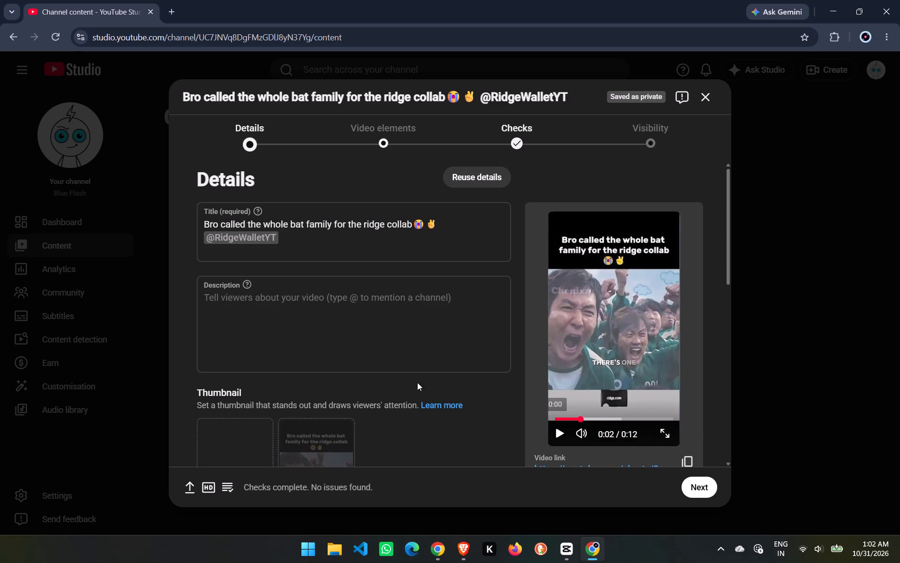
scroll(397, 379, "up", 5)
scroll(397, 379, "down", 3)
left_click(321, 323)
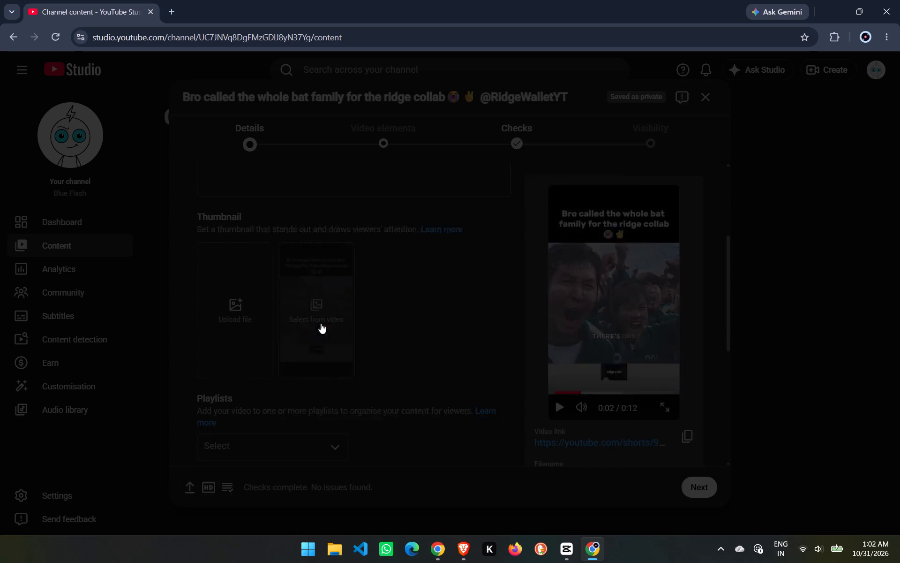
left_click_drag(415, 326, 378, 327)
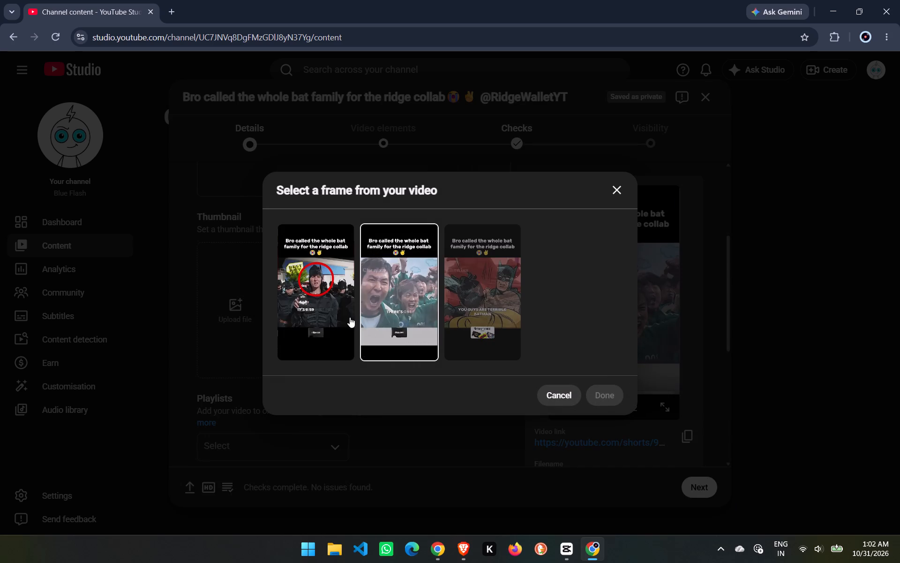
left_click(337, 312)
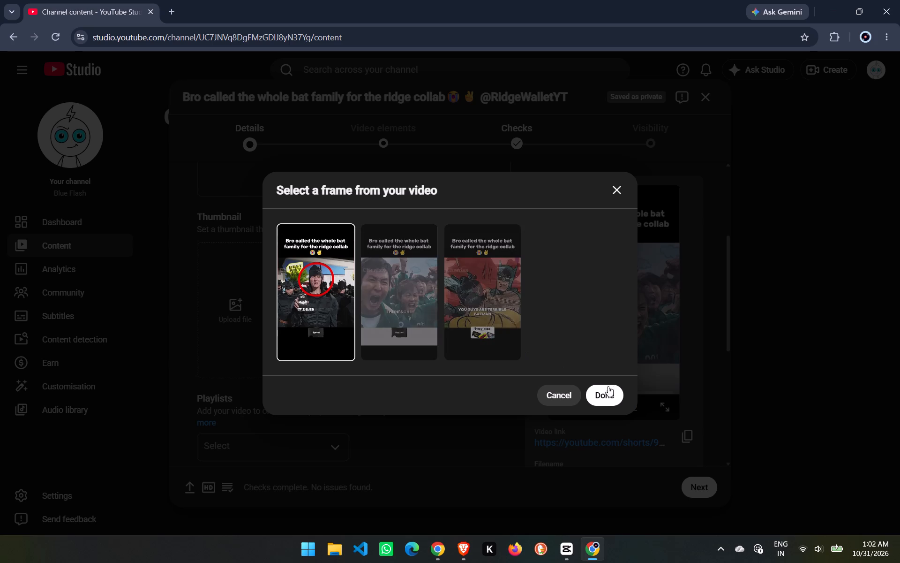
left_click(613, 400)
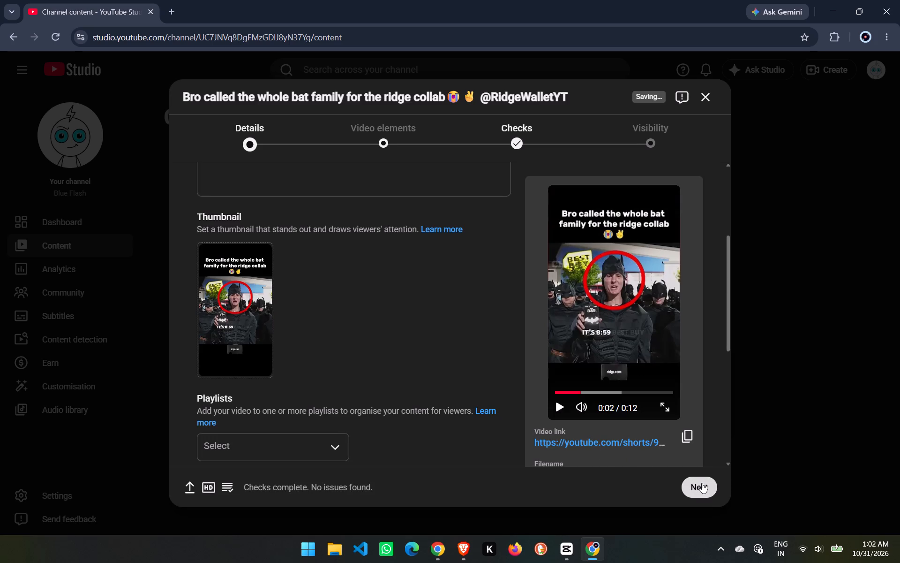
Continue through video elements and checks, set the visibility to Public and publish the short.
left_click(702, 483)
left_click(717, 491)
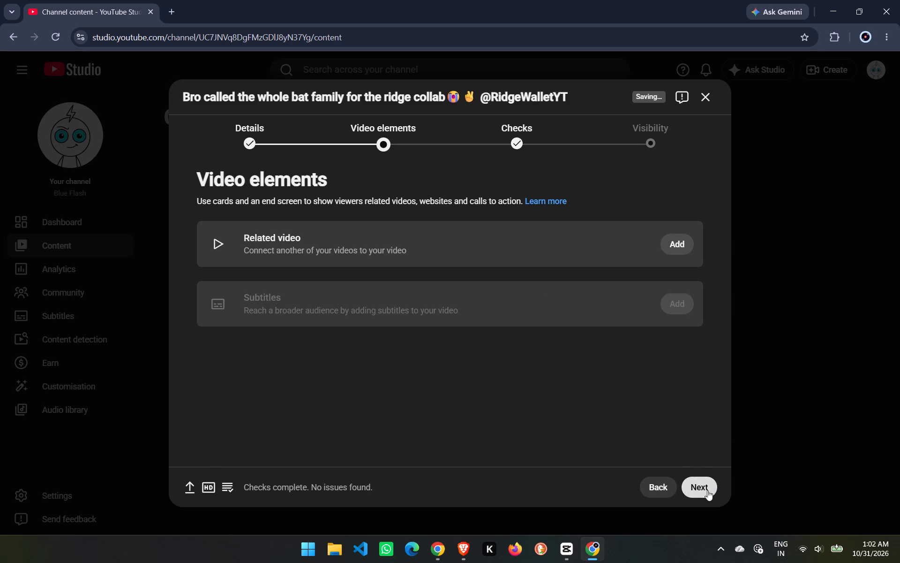
left_click(701, 488)
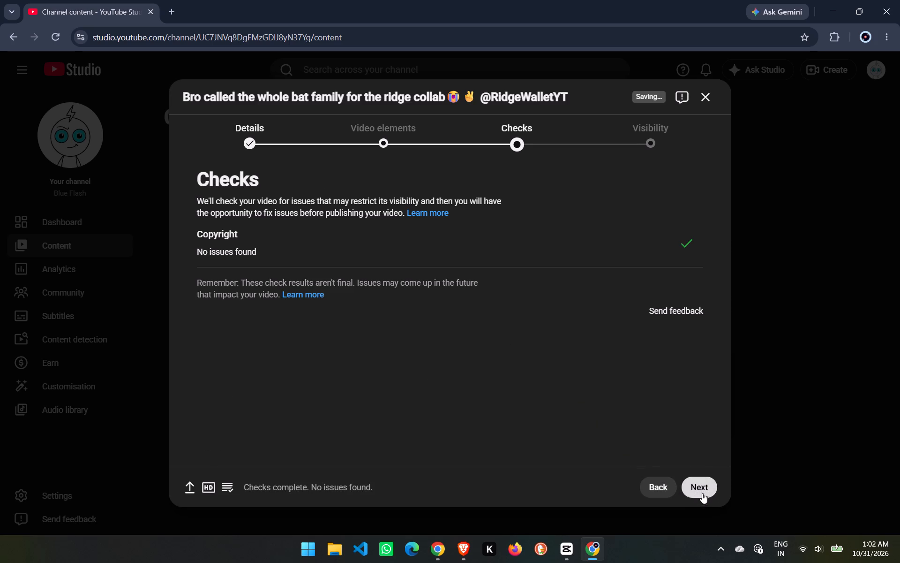
left_click(701, 484)
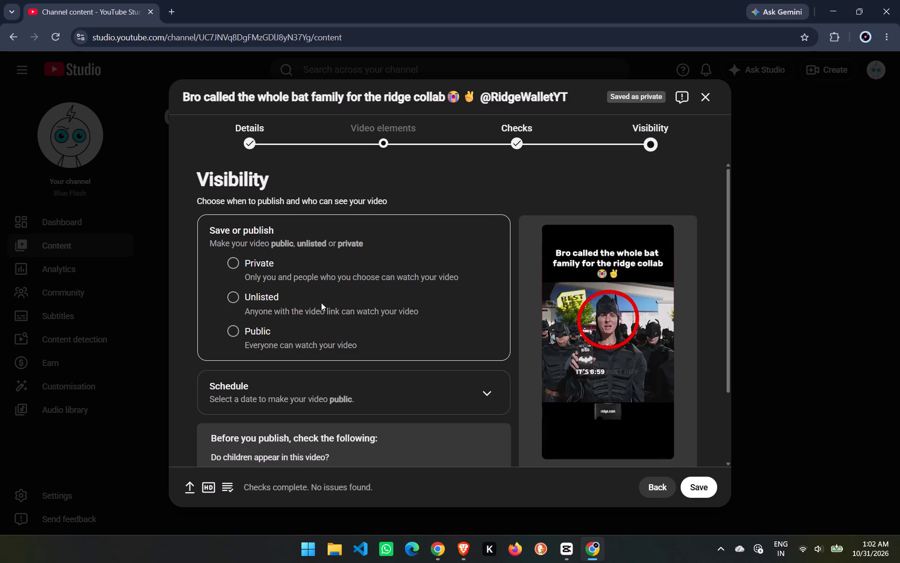
left_click(264, 322)
left_click(265, 328)
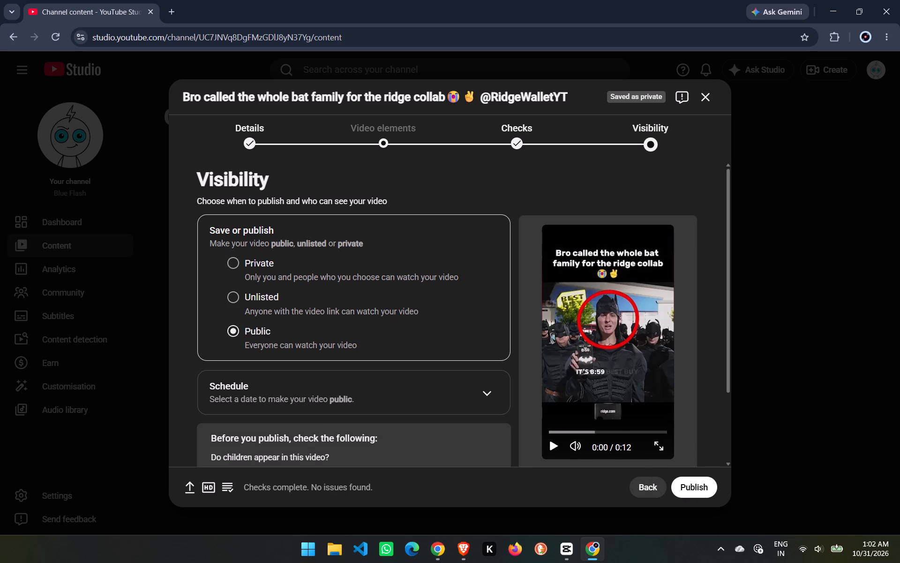
scroll(275, 340, "down", 5)
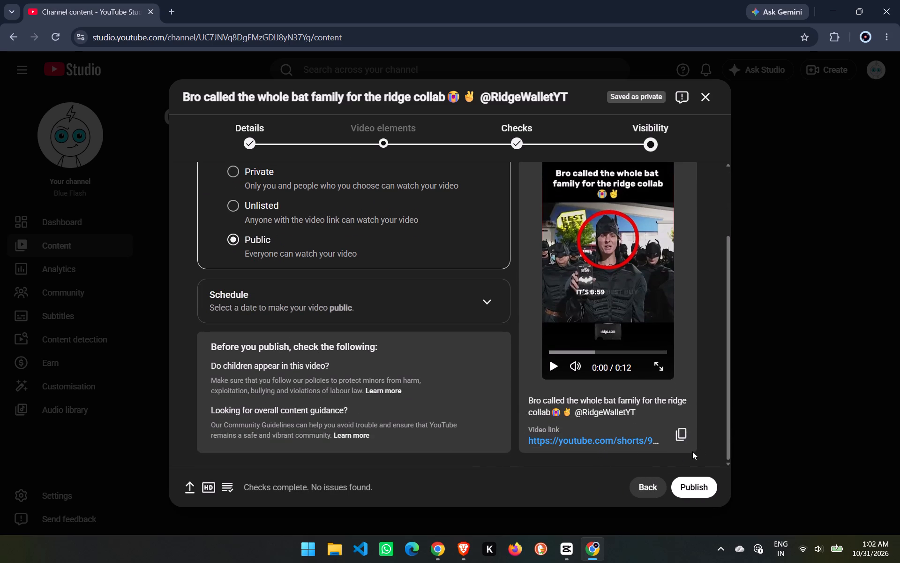
left_click(699, 487)
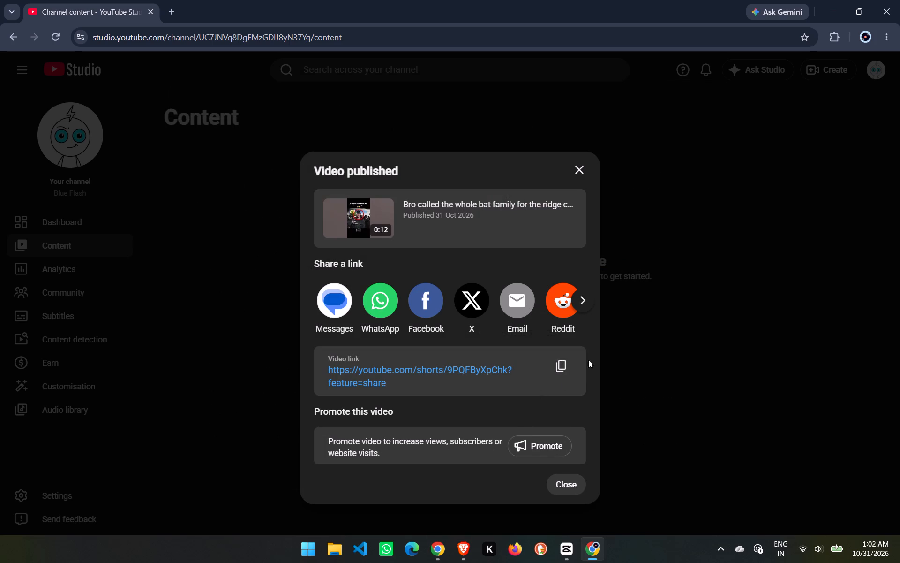
Copy the published short's video link.
left_click(565, 360)
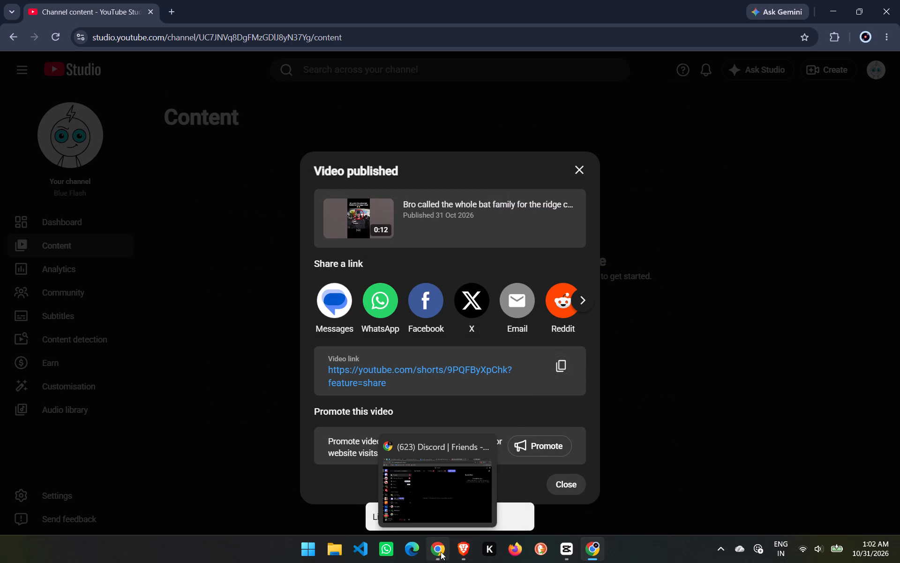
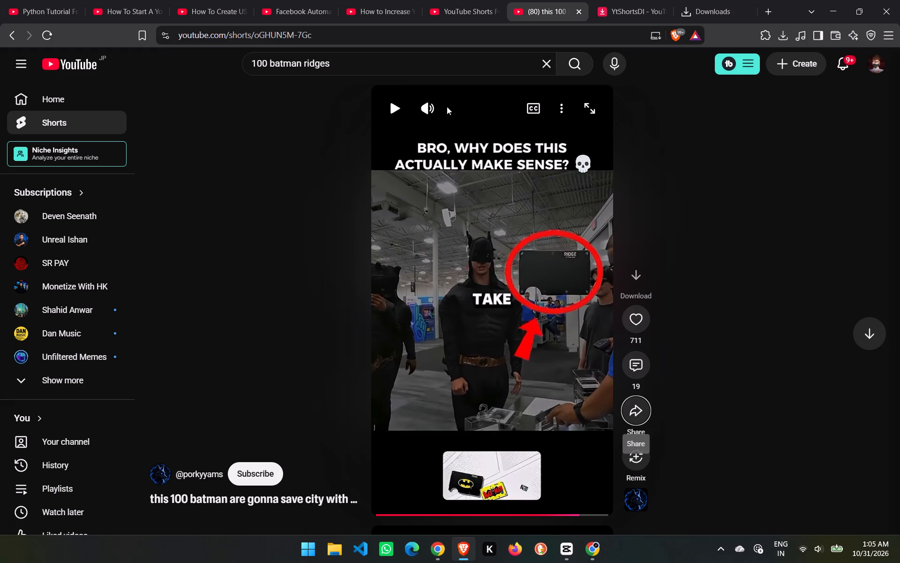
Replace the "100 batman ridges" query and search YouTube for "clip farm er".
left_click_drag(391, 75, 51, 81)
key("BackSpace")
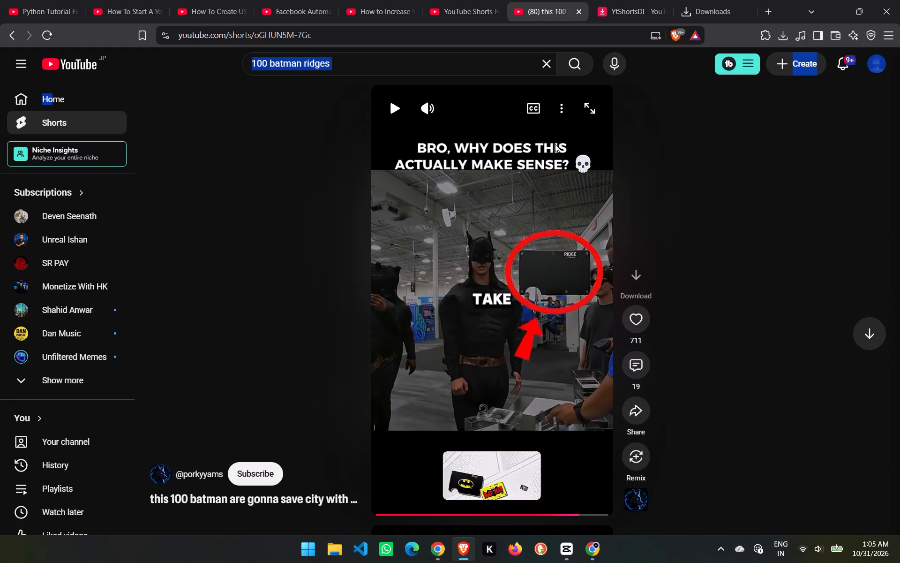
left_click(435, 72)
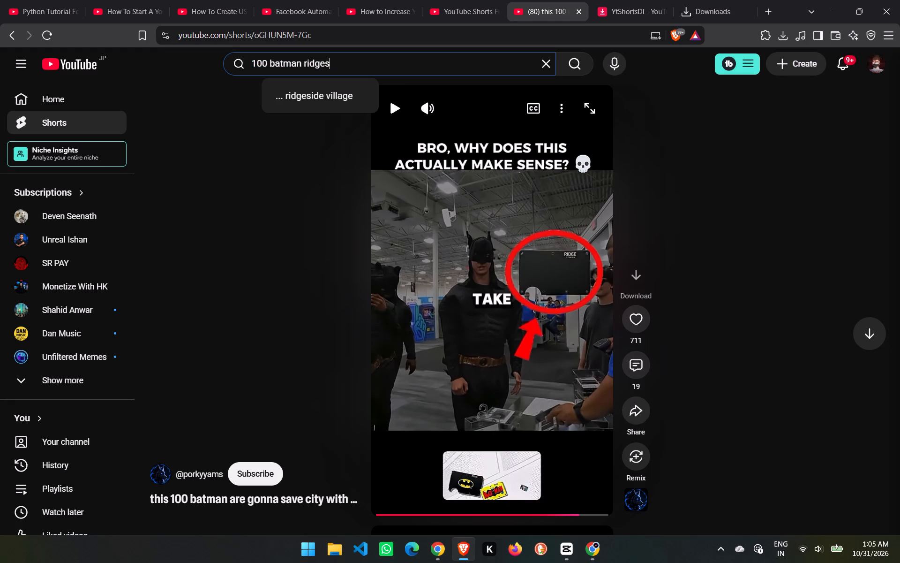
key("ctrl+BackSpace")
key("ctrl+BackSpace")
key("ctrl+BackSpace")
type("clip farm er")
key("Return")
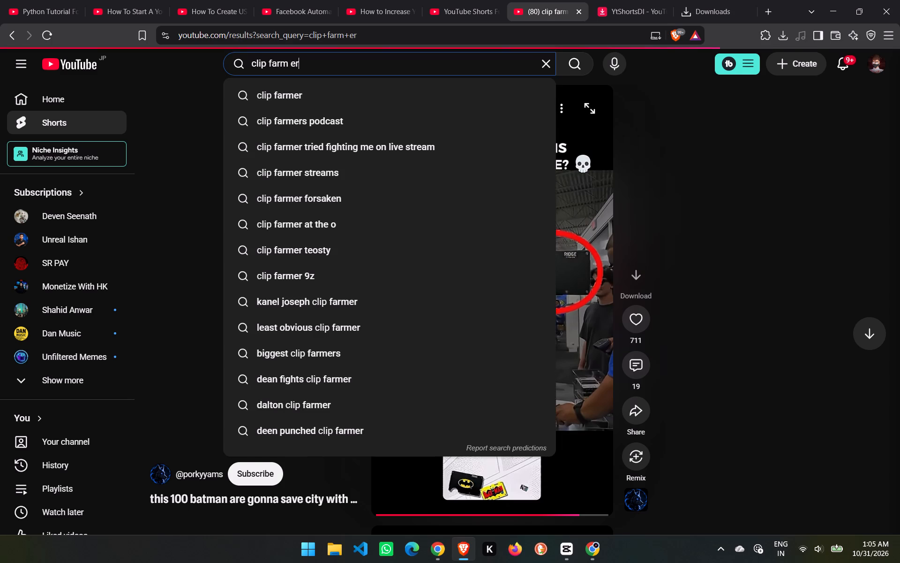
Browse the "clip farm er" search results, examining the shorts and videos about clip farming.
scroll(268, 292, "down", 8)
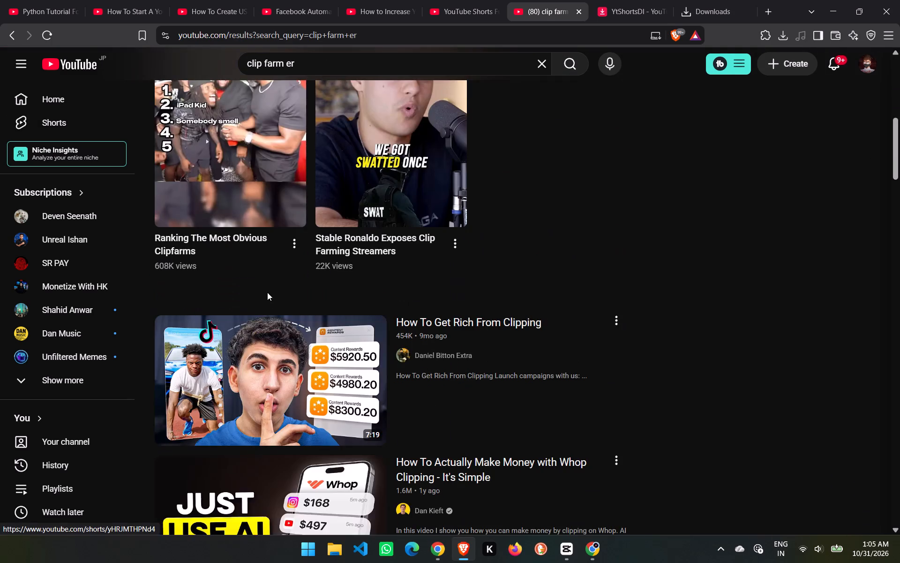
scroll(267, 292, "down", 13)
scroll(266, 291, "up", 1)
scroll(266, 291, "down", 3)
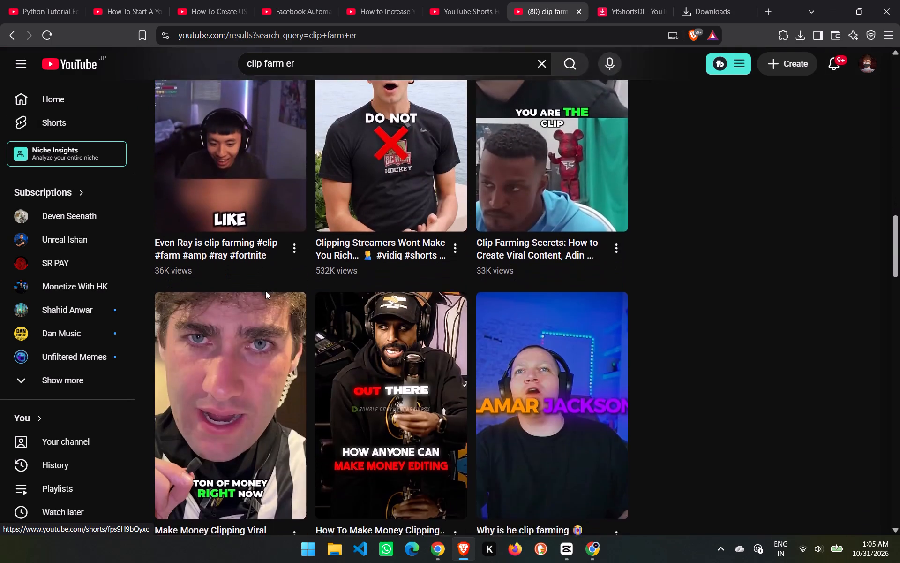
scroll(265, 291, "down", 7)
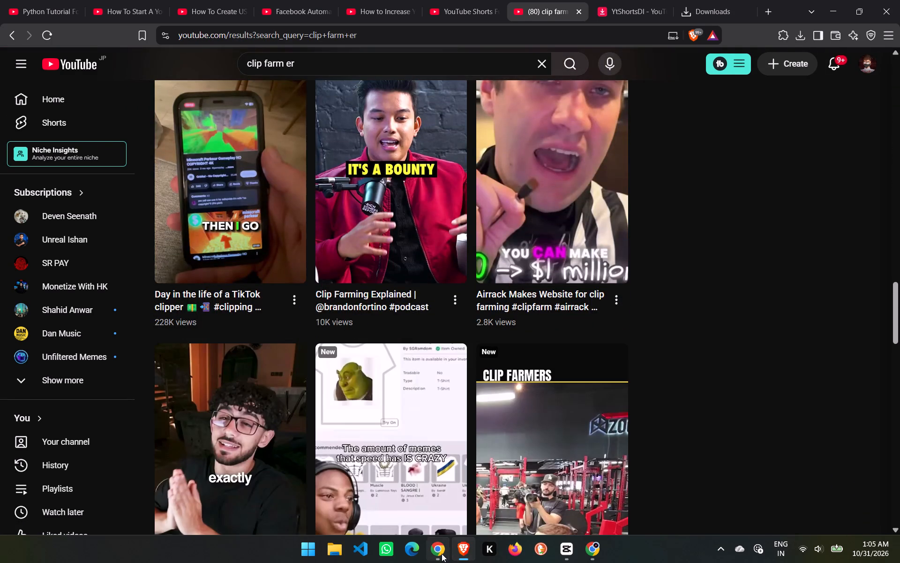
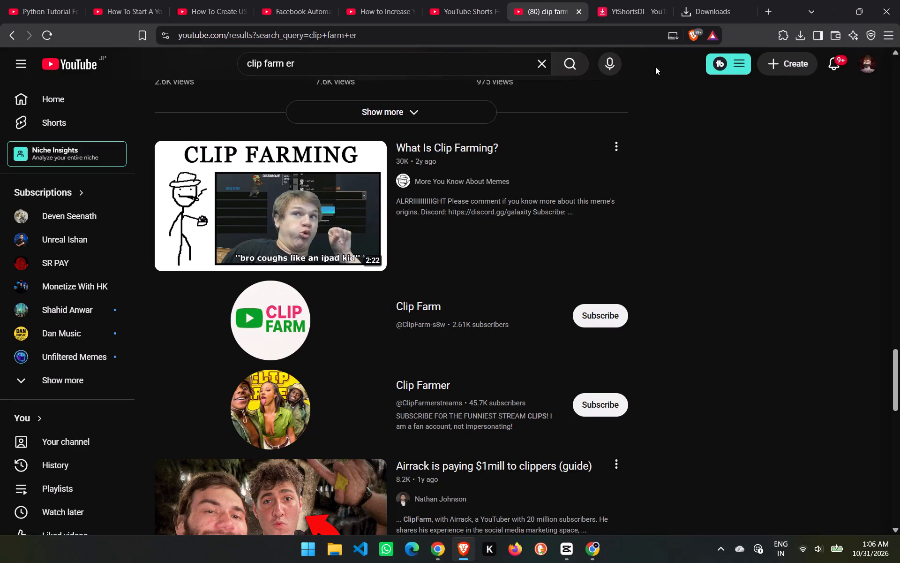
Examine the search filter options available for the "clip farm er" results.
scroll(546, 98, "up", 20)
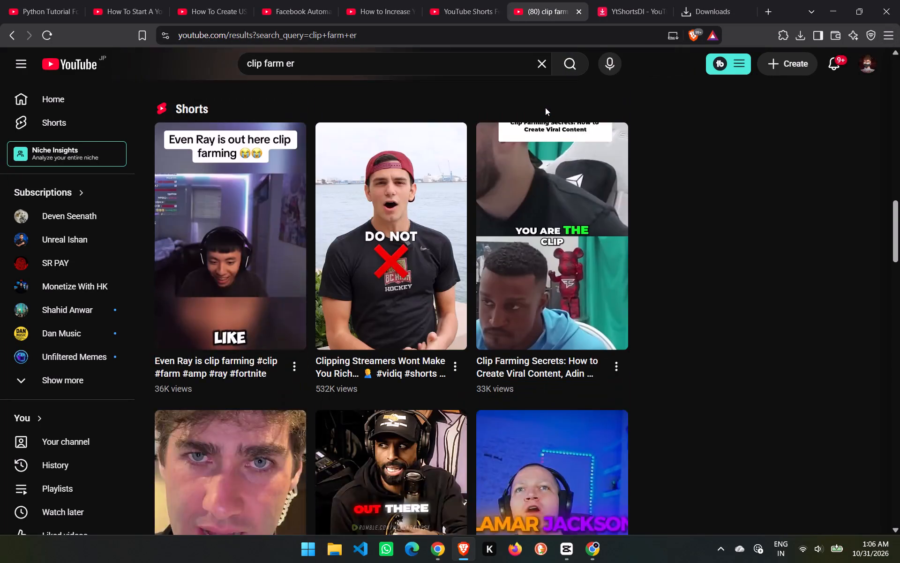
scroll(545, 107, "up", 17)
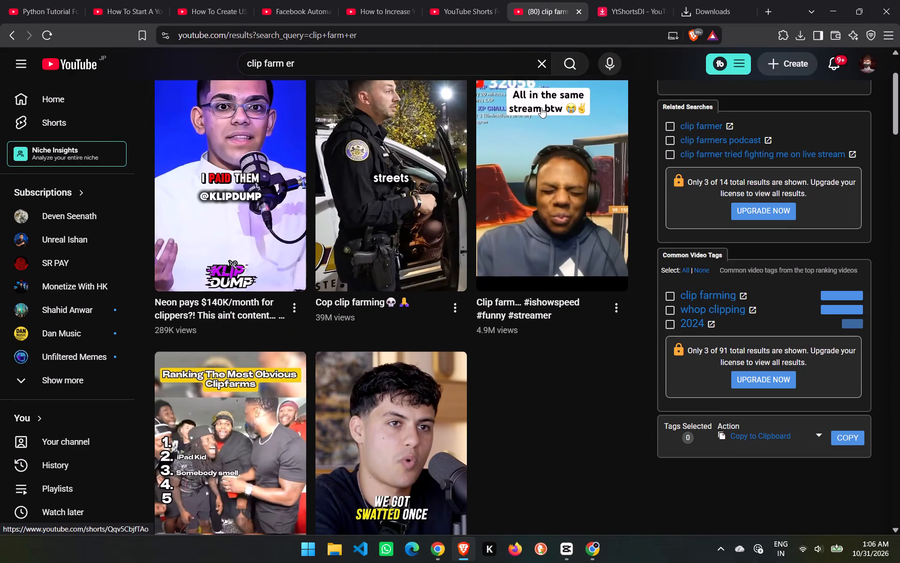
scroll(541, 107, "up", 9)
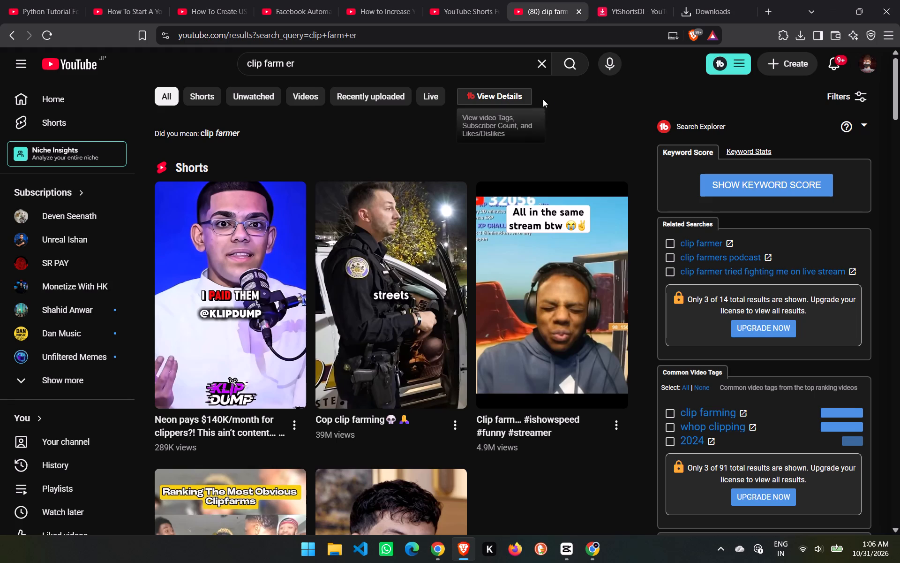
left_click(862, 88)
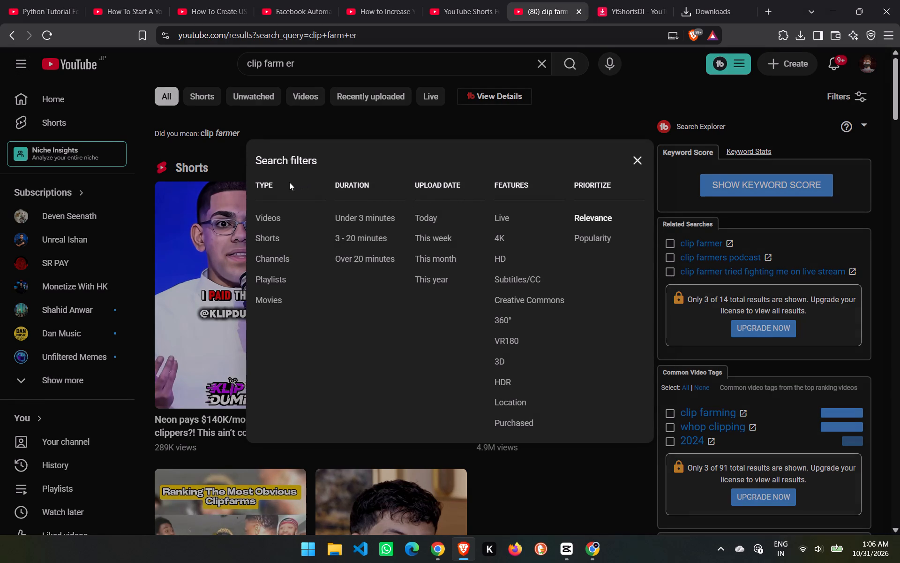
left_click(371, 183)
left_click(639, 158)
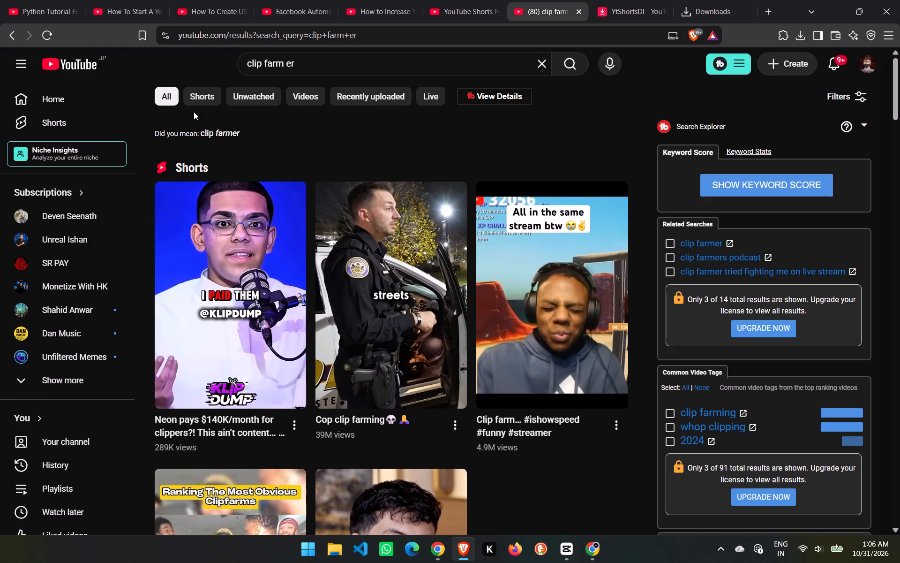
Limit the "clip farm er" results to unwatched content and browse the shorts, videos and channels about clip farming.
left_click(268, 99)
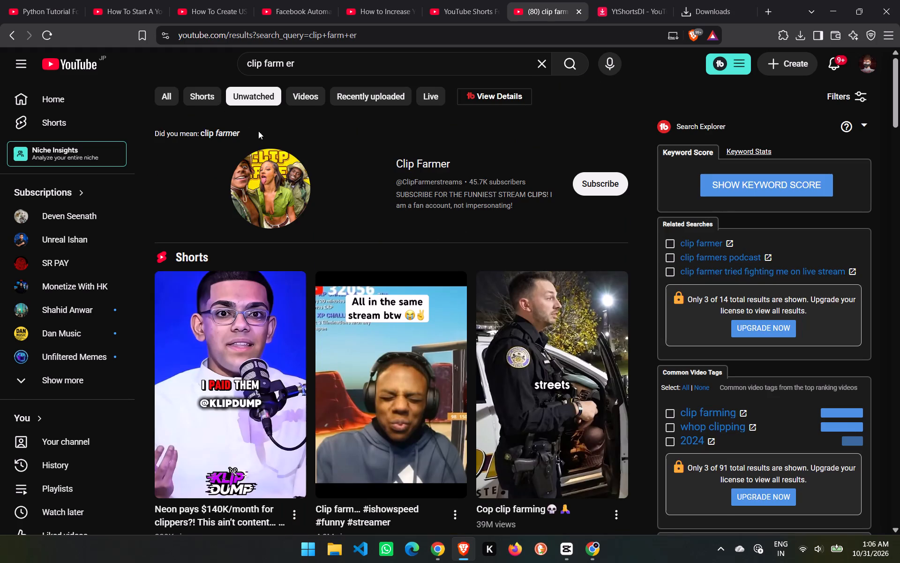
scroll(261, 137, "down", 20)
scroll(266, 163, "down", 5)
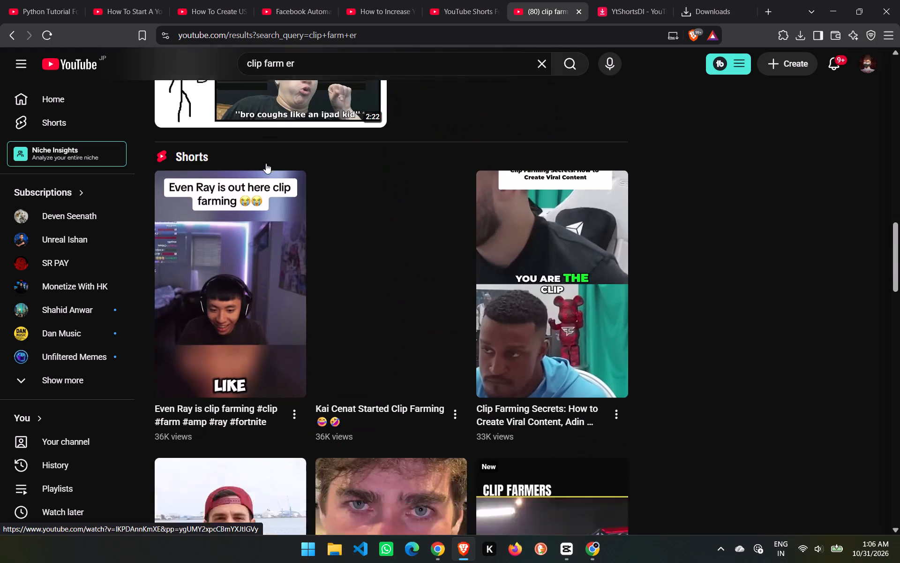
scroll(266, 163, "down", 18)
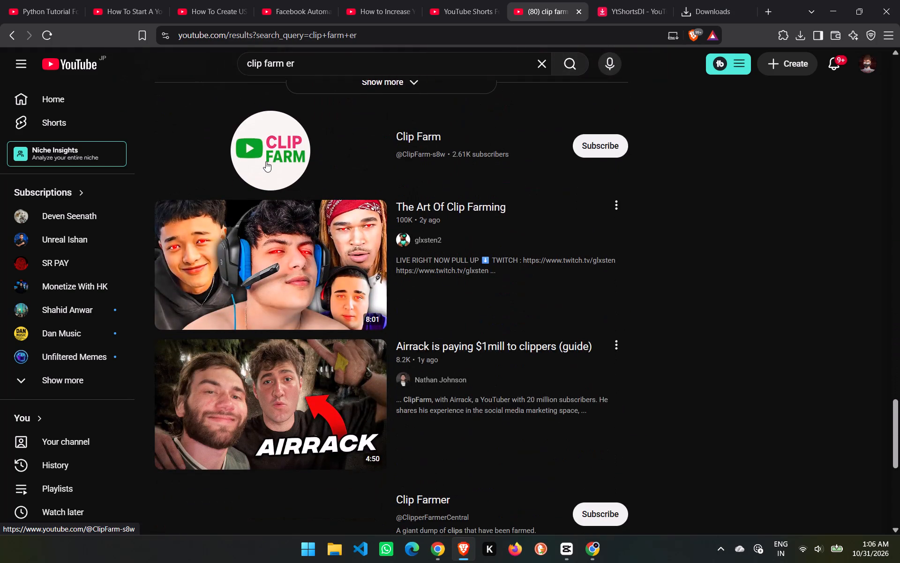
scroll(266, 161, "down", 1)
scroll(266, 161, "up", 2)
scroll(266, 161, "down", 5)
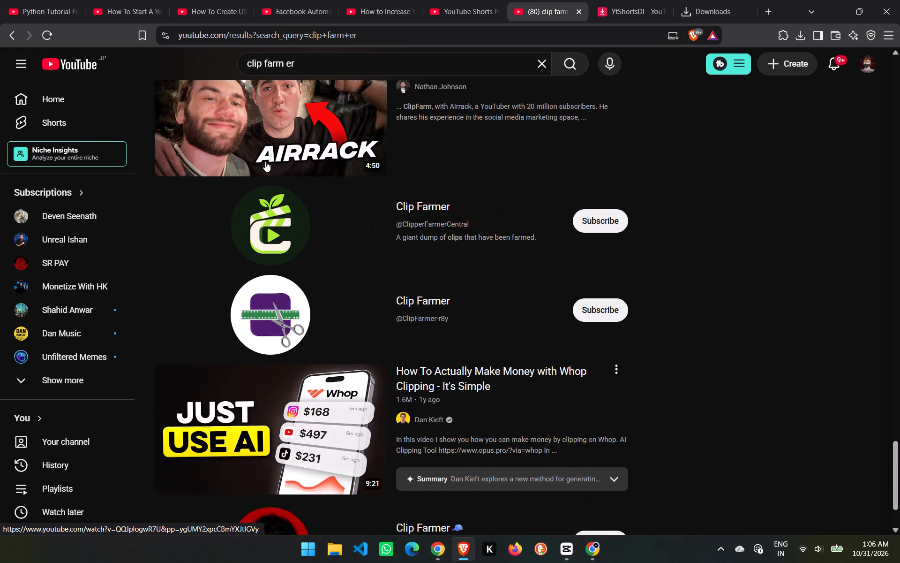
scroll(265, 161, "down", 5)
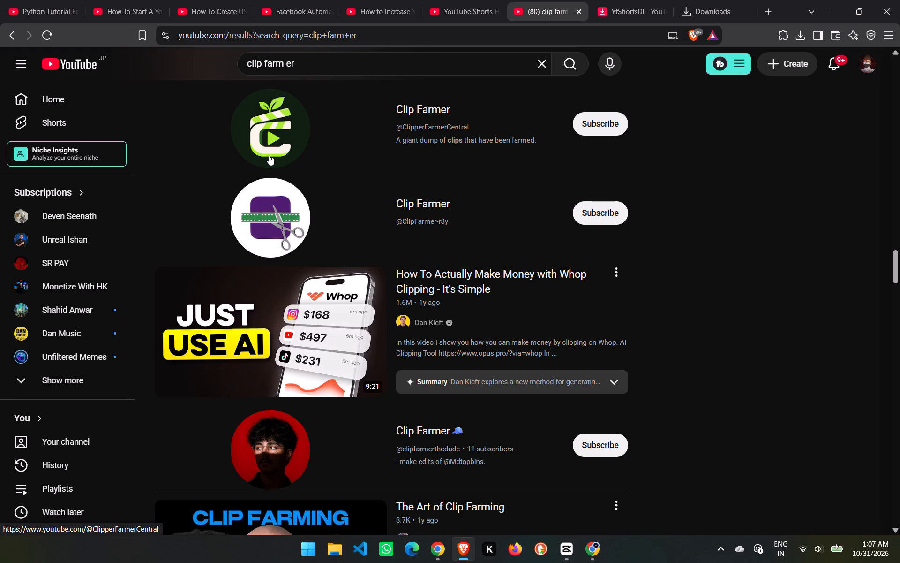
scroll(269, 155, "up", 15)
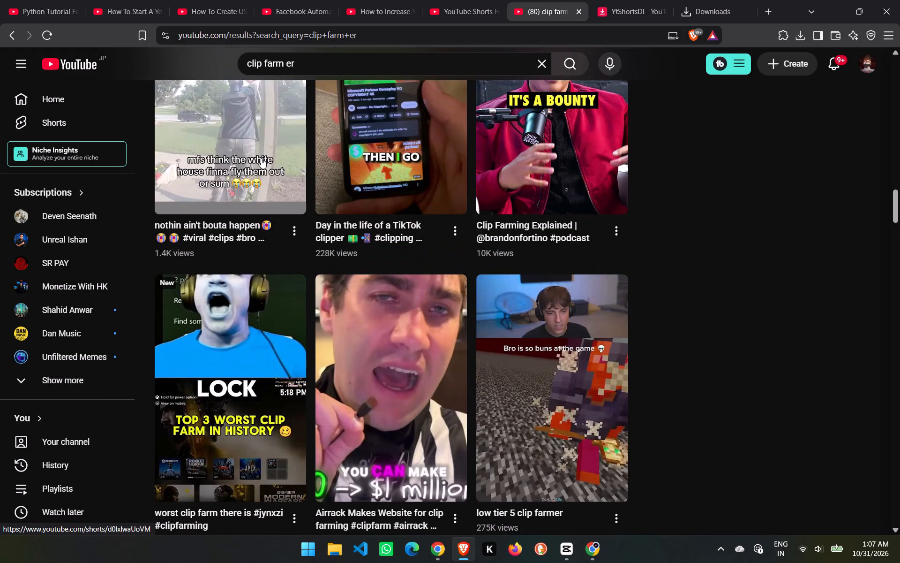
scroll(259, 158, "up", 2)
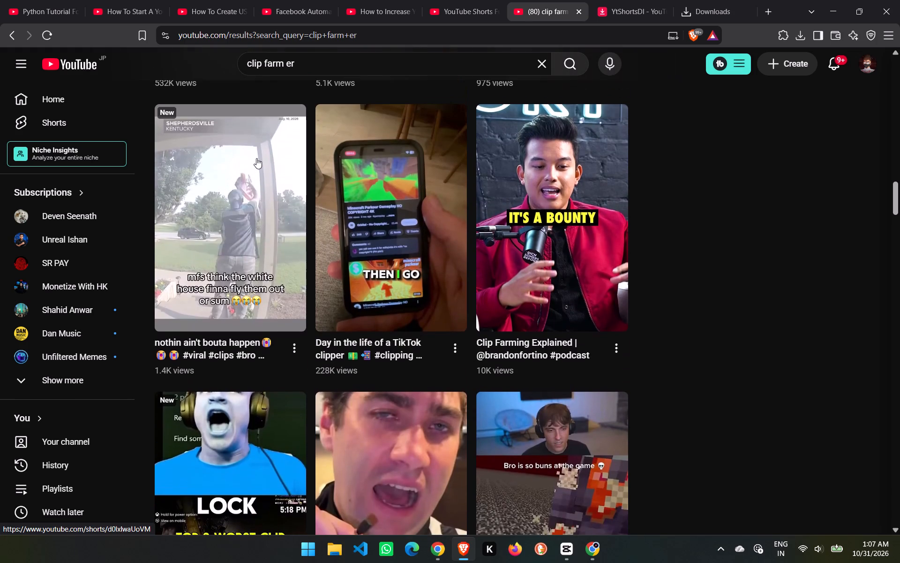
scroll(256, 158, "up", 7)
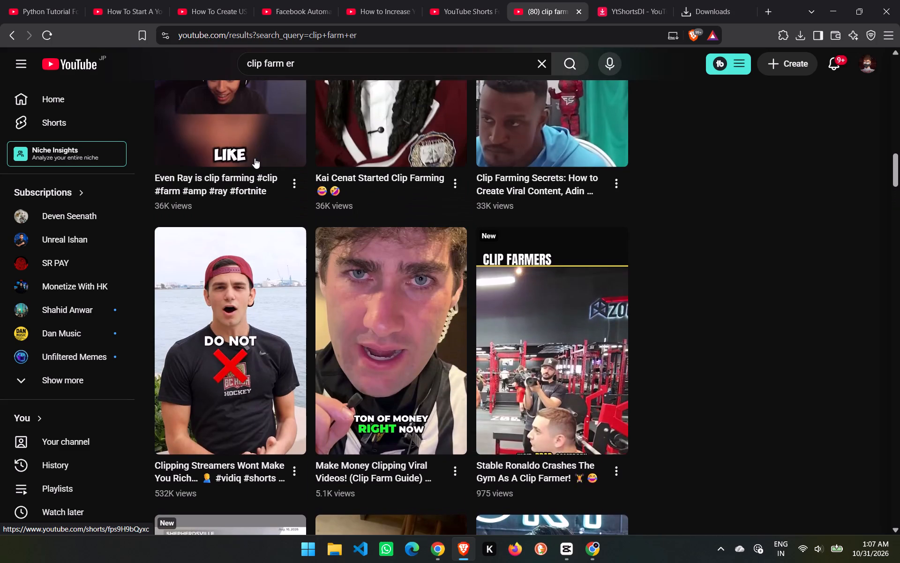
scroll(253, 158, "up", 6)
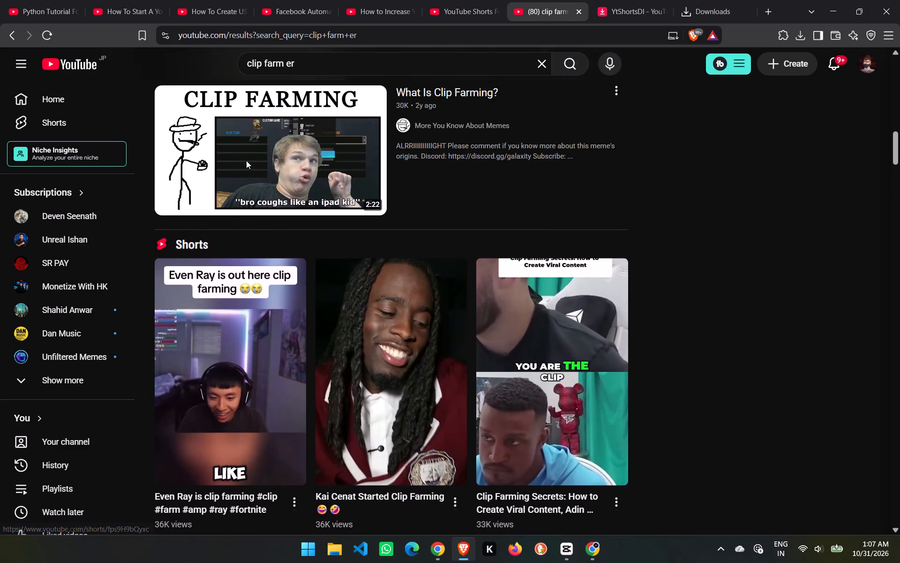
scroll(246, 160, "up", 8)
scroll(244, 160, "down", 1)
scroll(243, 160, "up", 6)
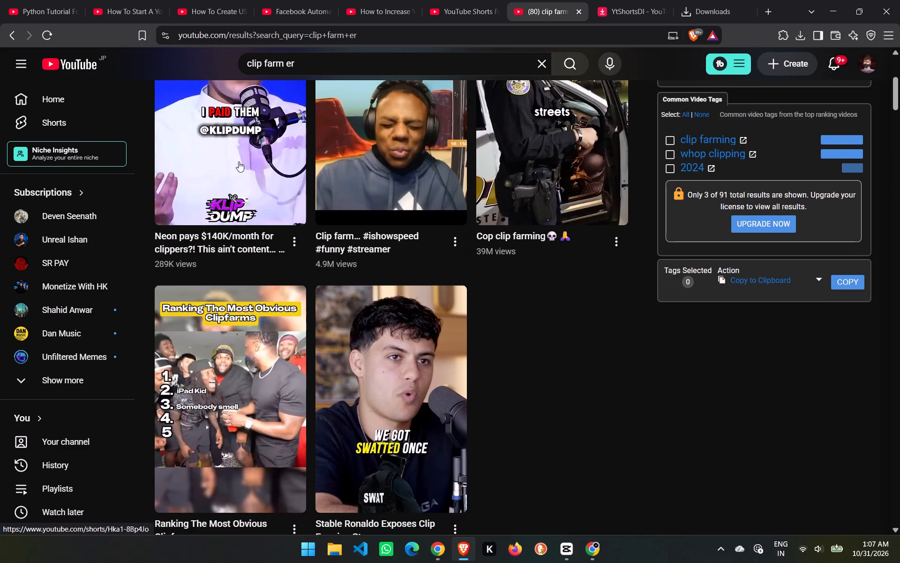
scroll(237, 157, "up", 8)
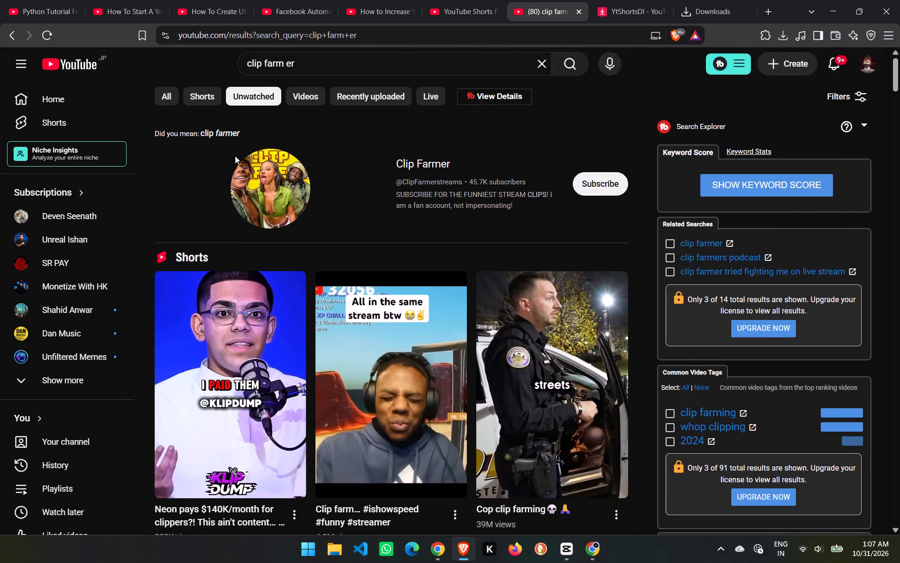
Go back to the short titled "this 100 batman are gonna save city with ..." and pause it.
left_click(222, 150)
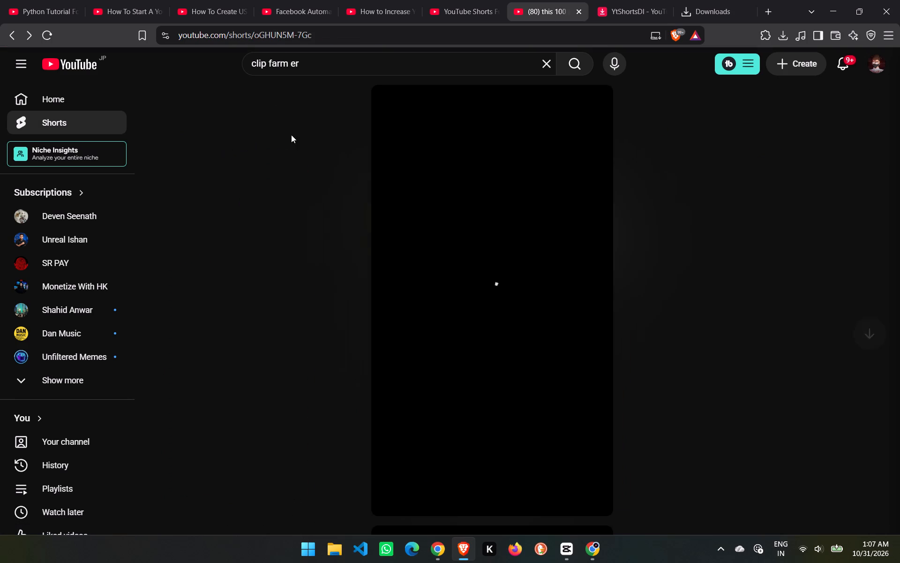
left_click(508, 231)
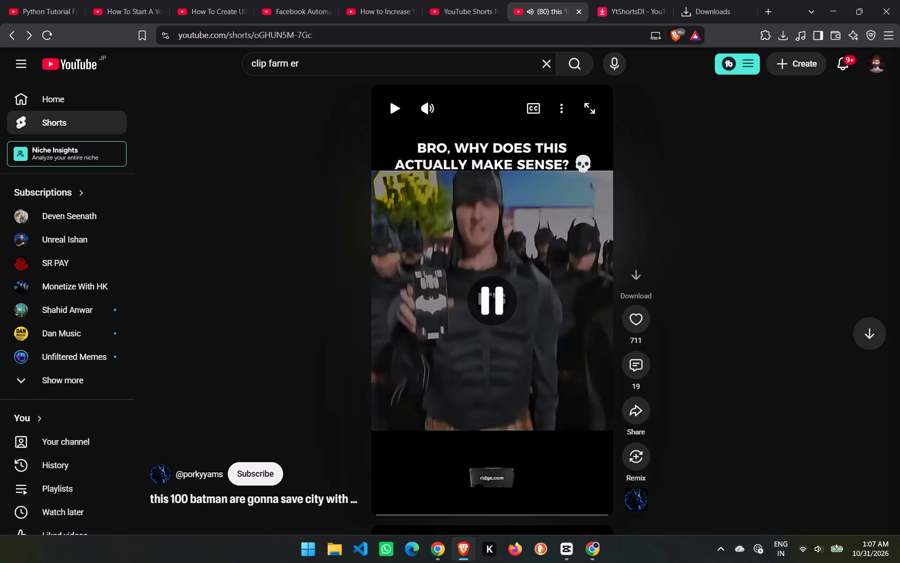
Switch to the Chrome window with YouTube Studio and the published short's sharing dialog.
left_click(592, 548)
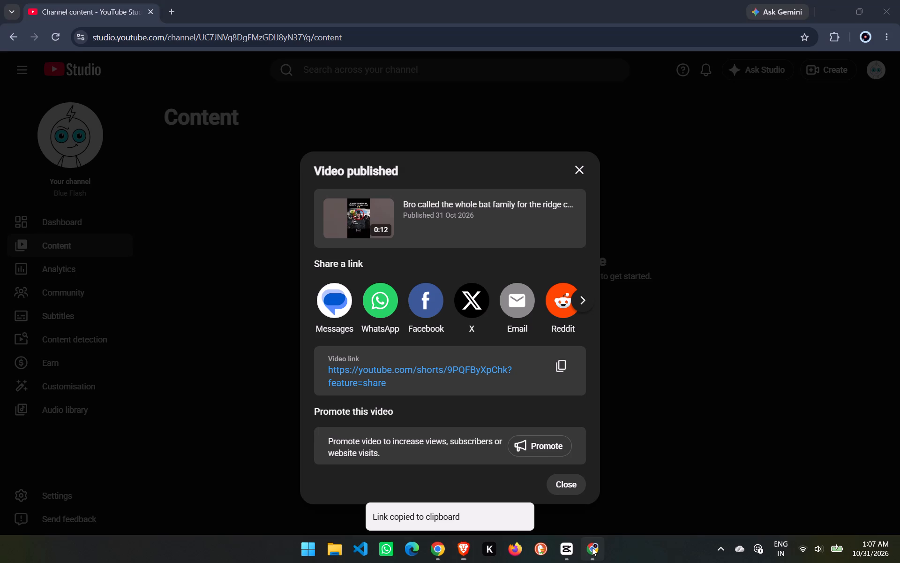
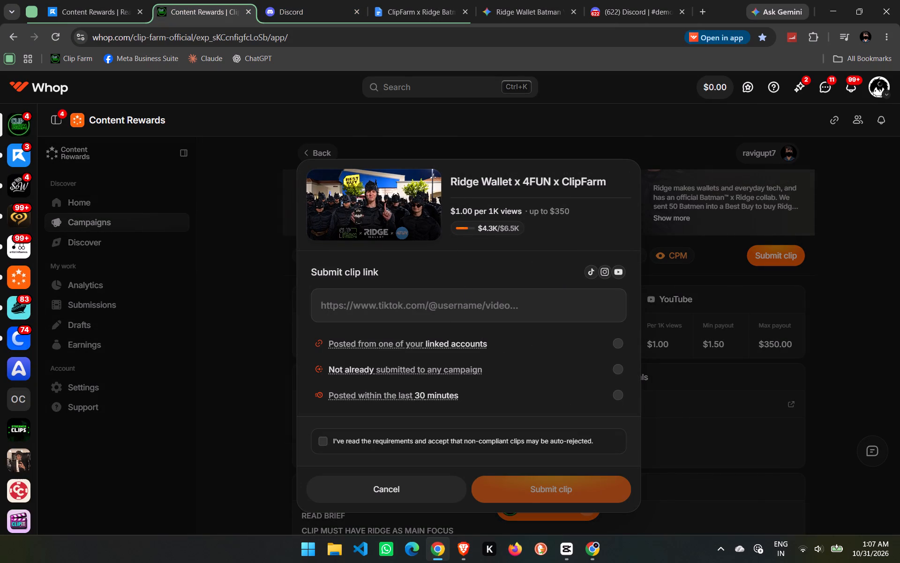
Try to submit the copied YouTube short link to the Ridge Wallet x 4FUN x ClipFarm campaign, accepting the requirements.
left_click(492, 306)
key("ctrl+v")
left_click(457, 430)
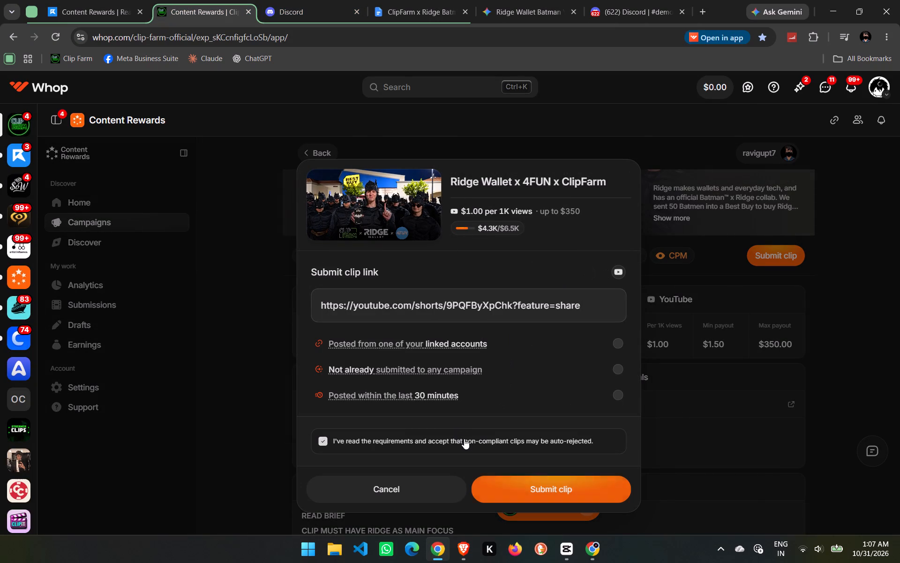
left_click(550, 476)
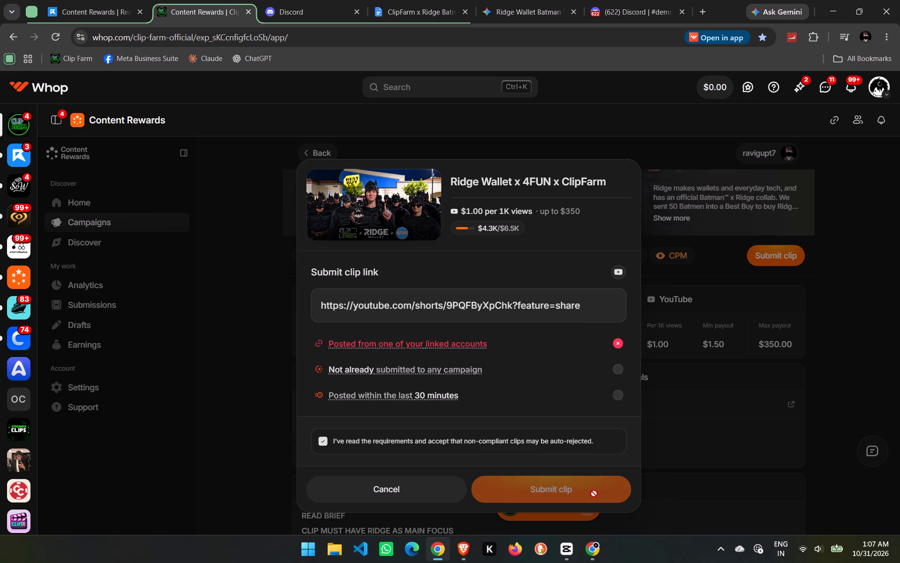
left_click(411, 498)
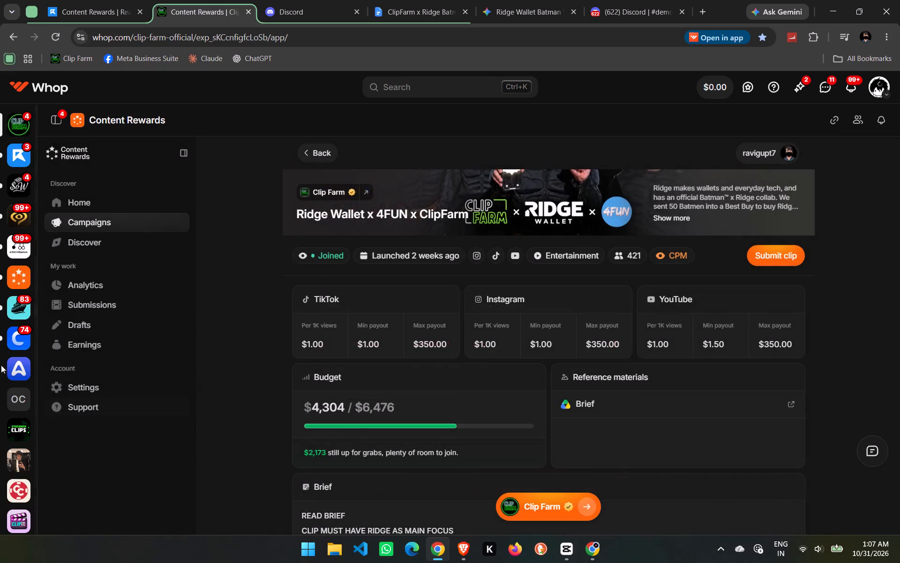
Review the list of connected accounts in the Content Rewards settings.
left_click(115, 390)
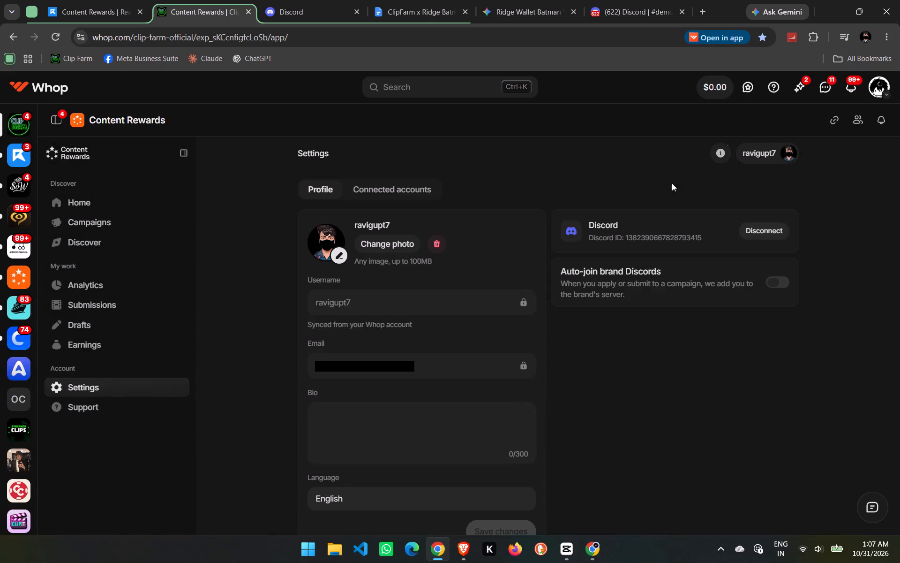
left_click(409, 195)
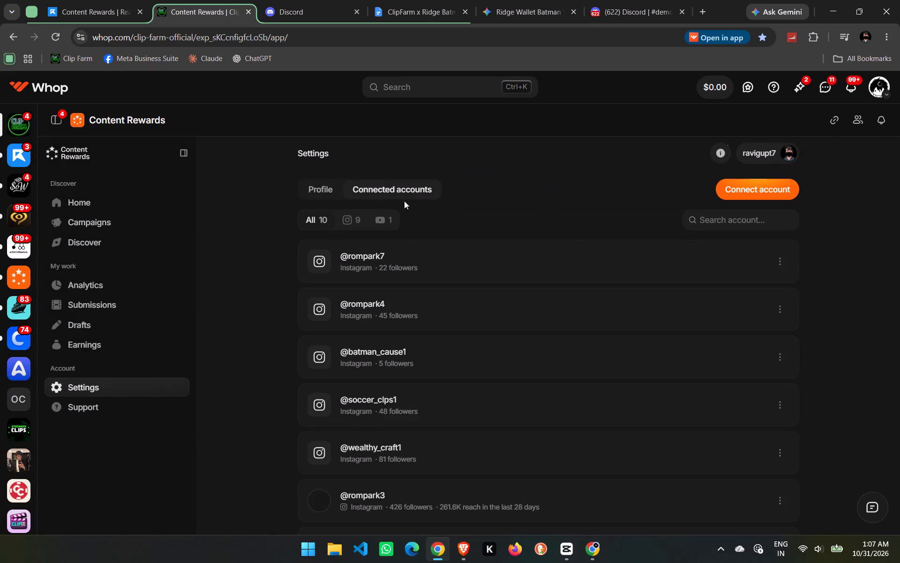
scroll(390, 269, "down", 4)
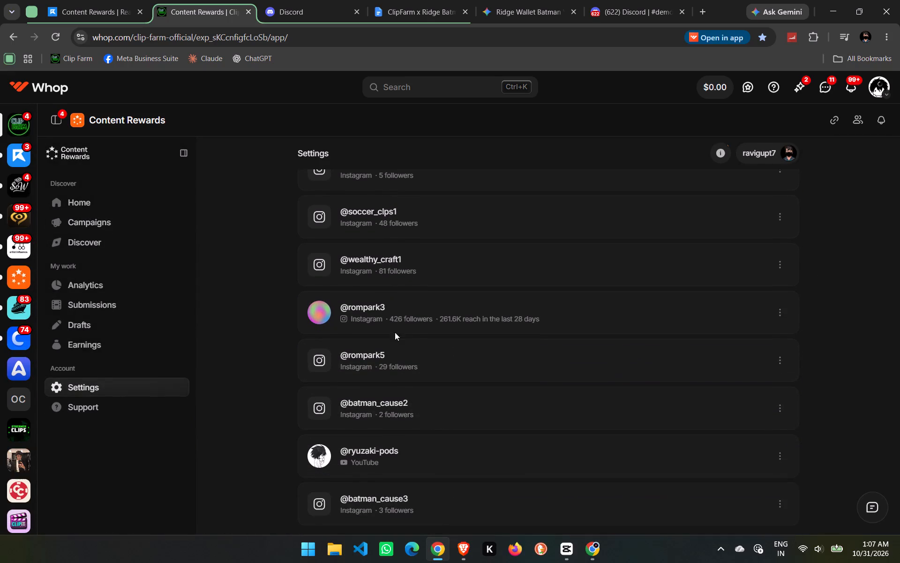
scroll(398, 360, "down", 2)
Start connecting another account to Content Rewards, bringing up the choice of platform.
scroll(537, 365, "up", 5)
left_click(764, 195)
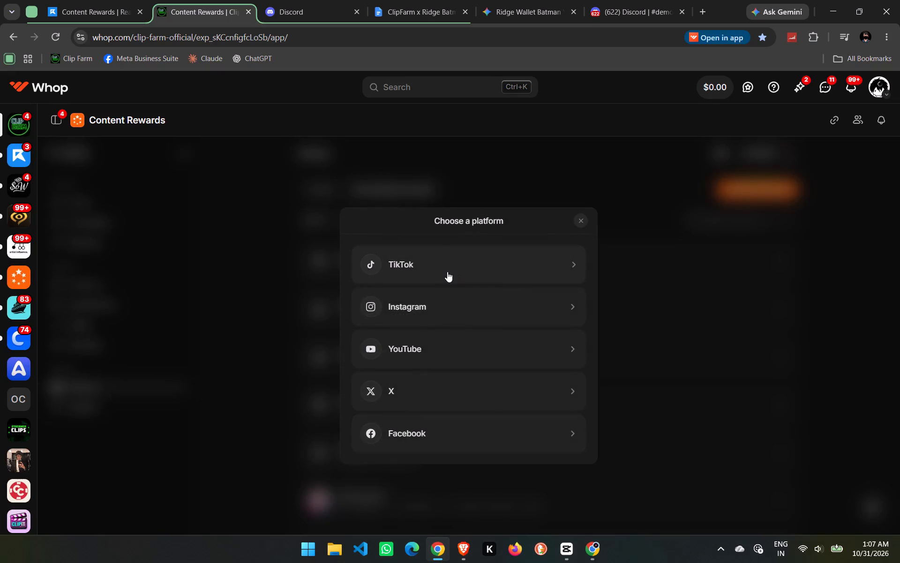
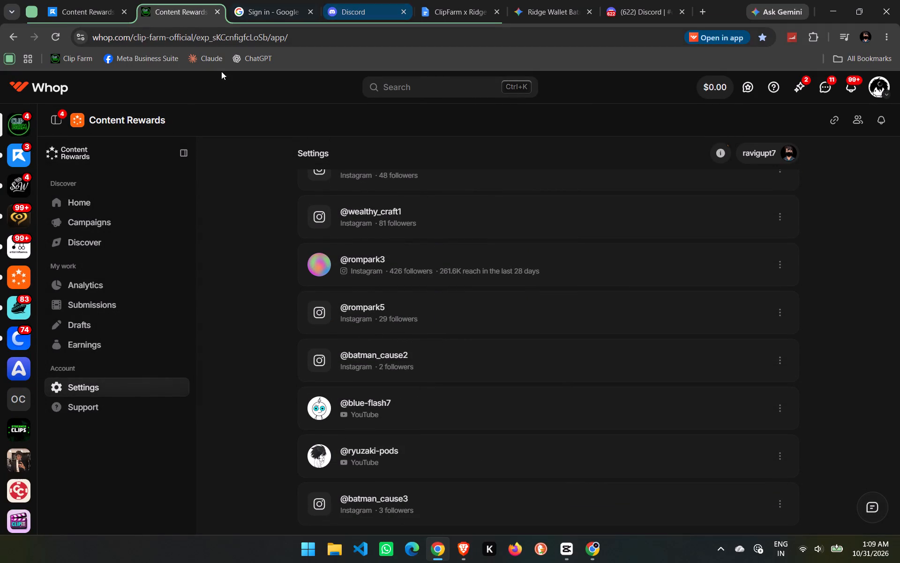
Submit the YouTube short link from the clipboard history to the Ridge Wallet x 4FUN x ClipFarm campaign, accepting the requirements.
left_click(139, 217)
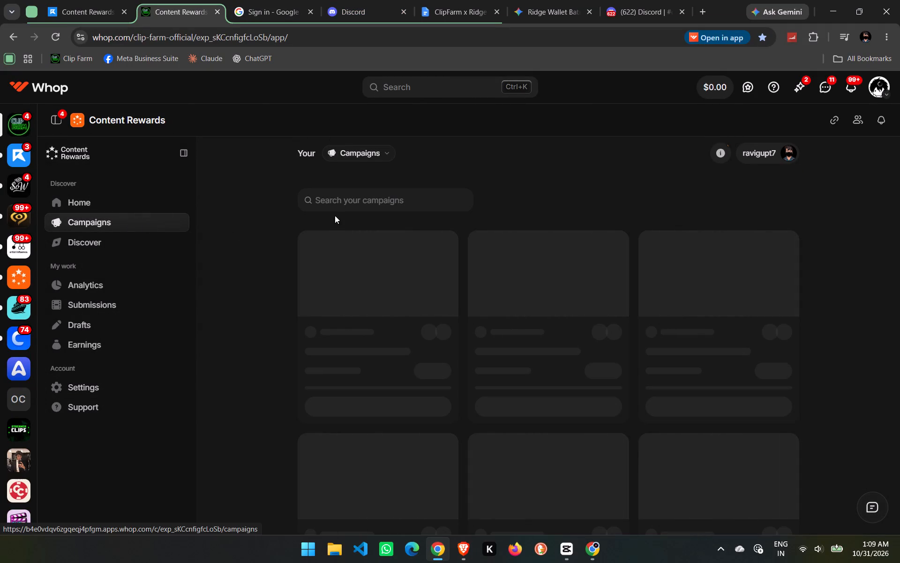
left_click(434, 402)
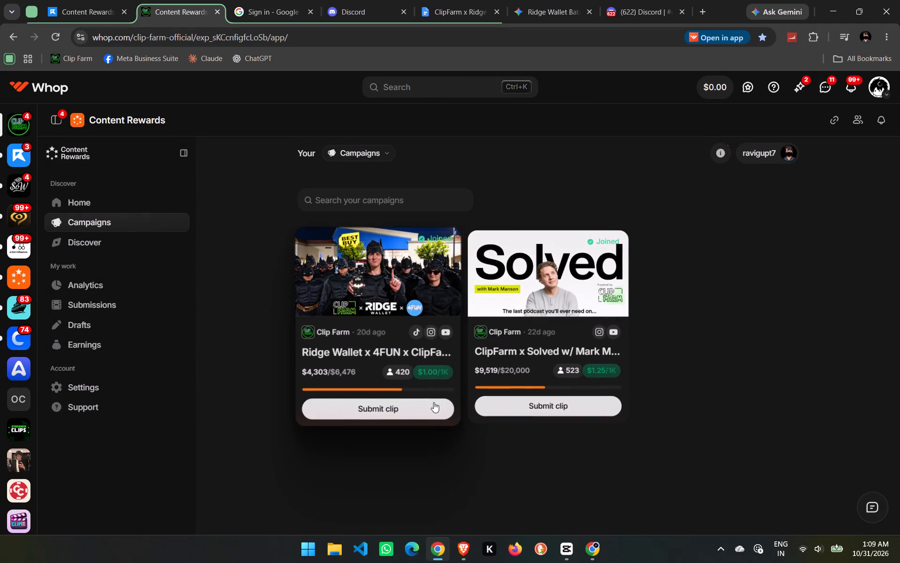
left_click(777, 375)
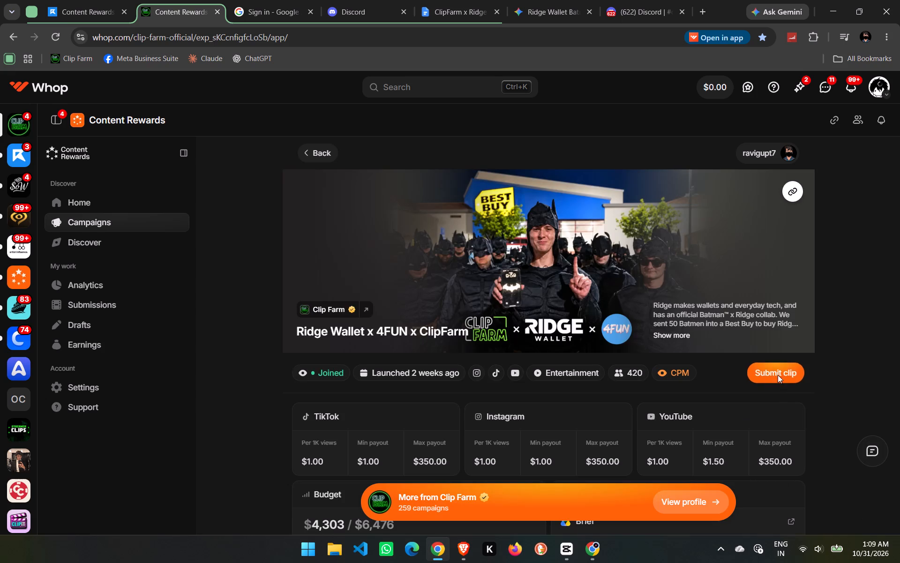
key("ctrl+v")
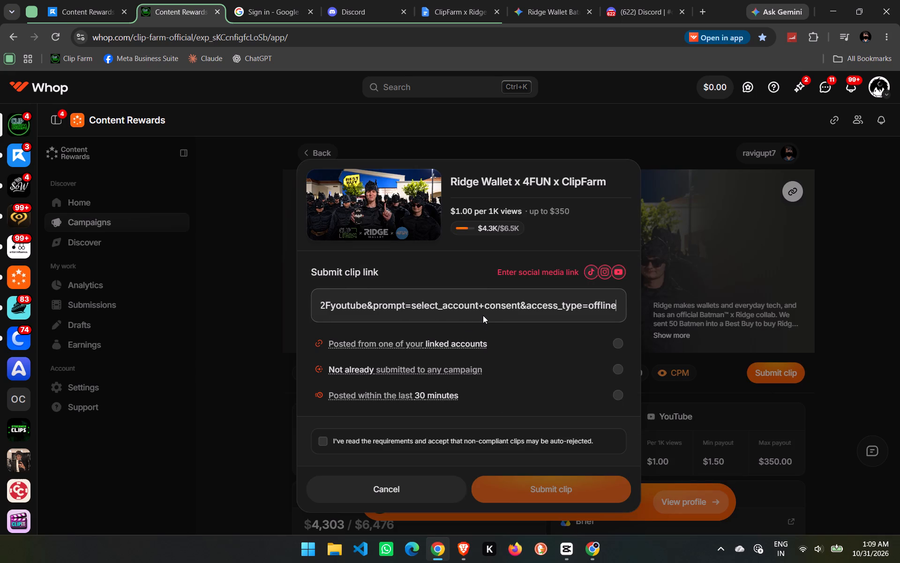
key("ctrl+a")
key("BackSpace")
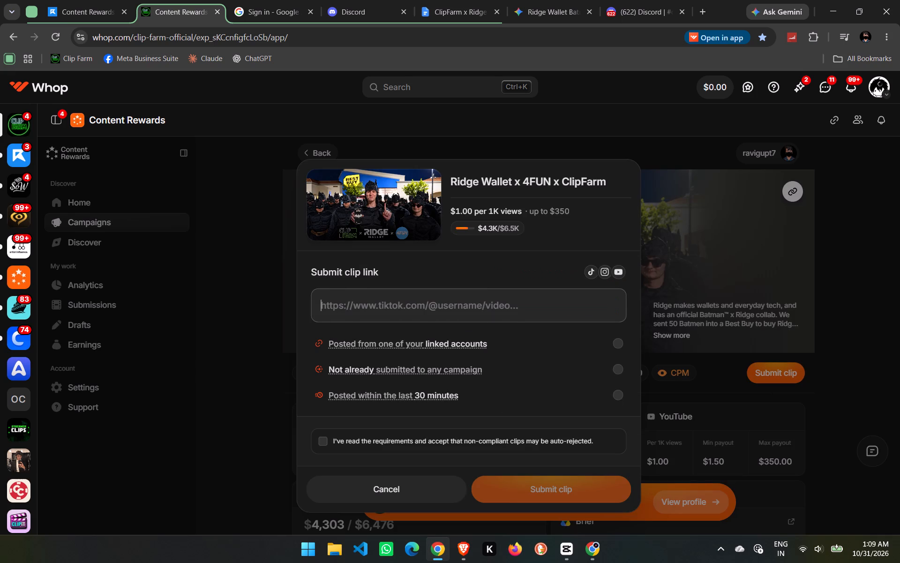
key("super+v")
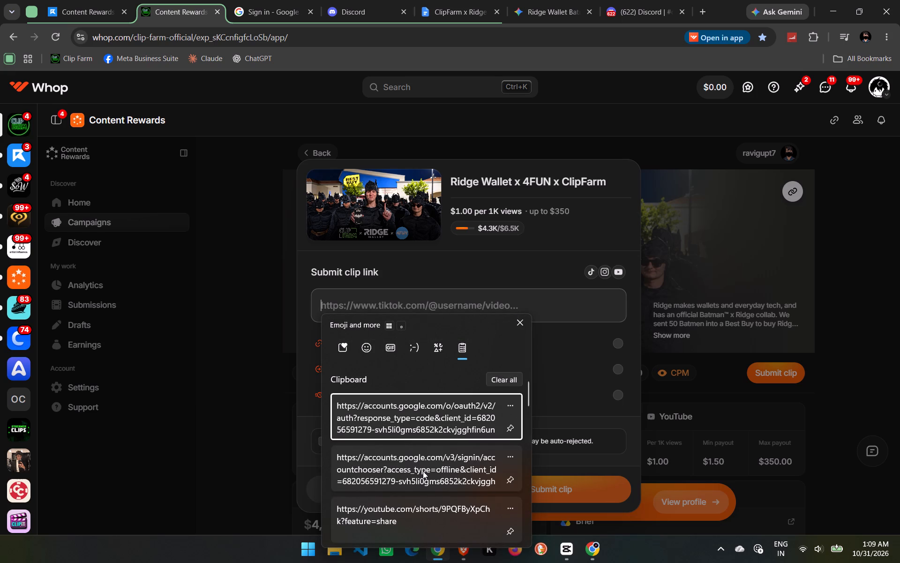
left_click(409, 509)
key("ctrl+v")
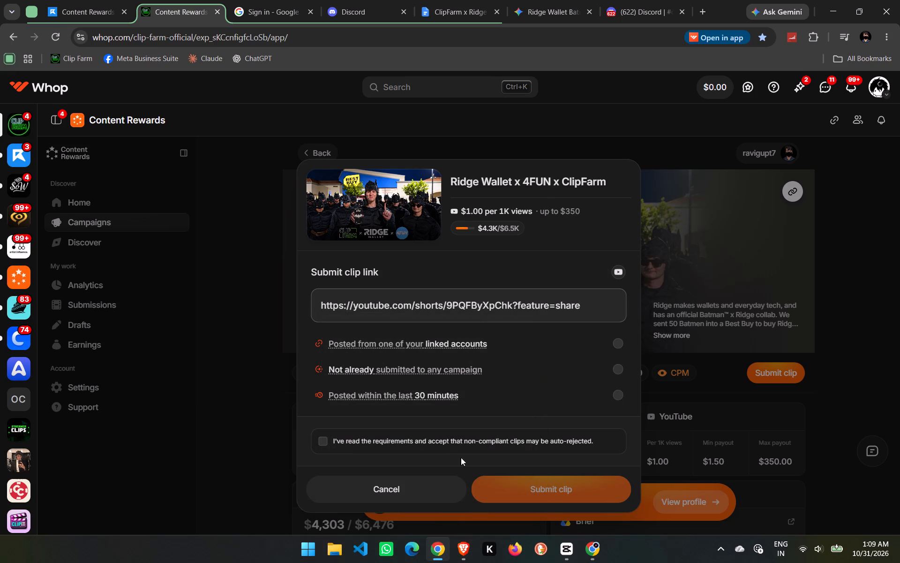
left_click(415, 444)
left_click(542, 484)
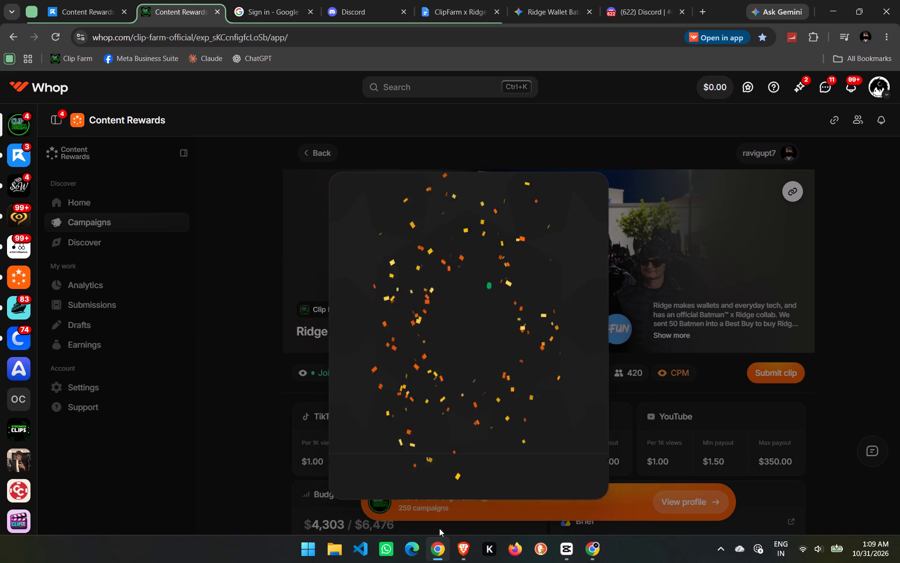
left_click(529, 457)
left_click(532, 471)
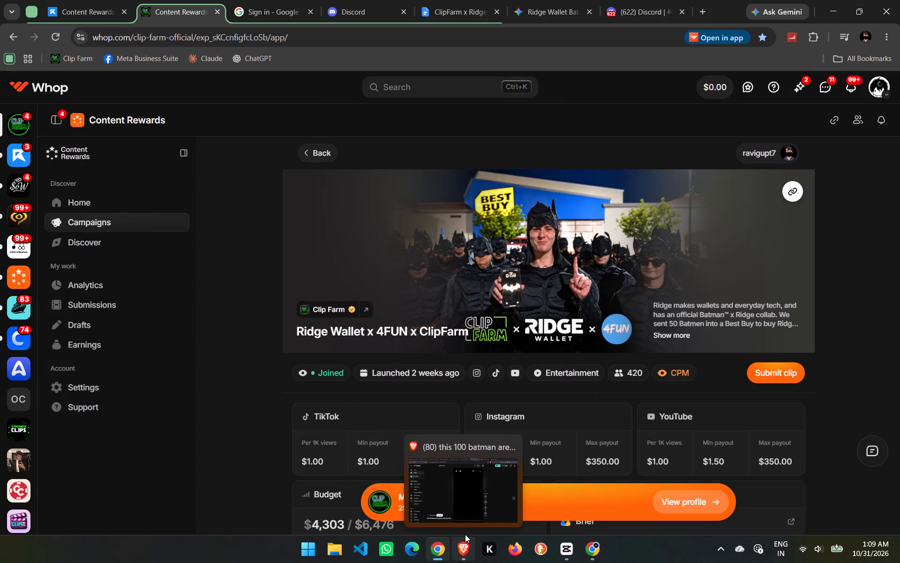
Switch to the other Chrome window, close its Whop page, and dismiss the published-video notice in YouTube Studio.
left_click(590, 549)
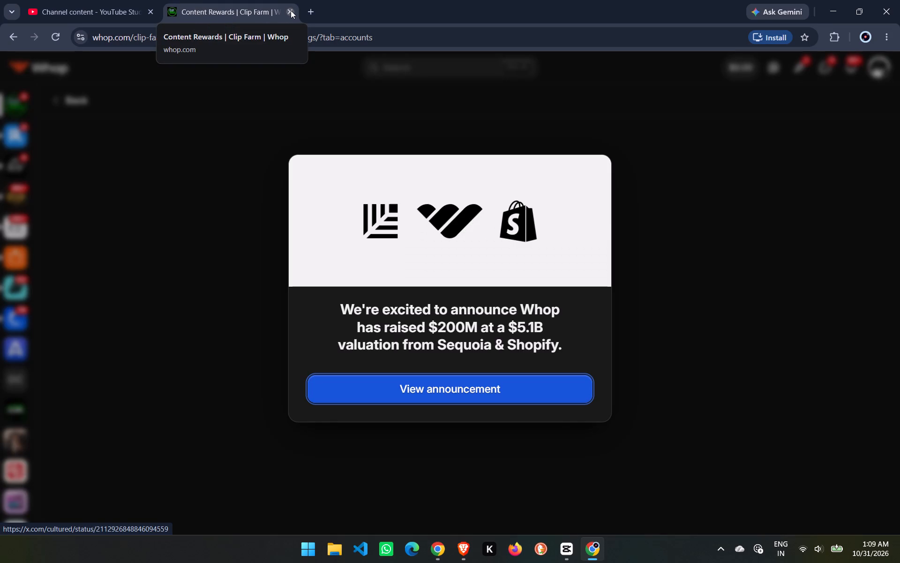
left_click(291, 10)
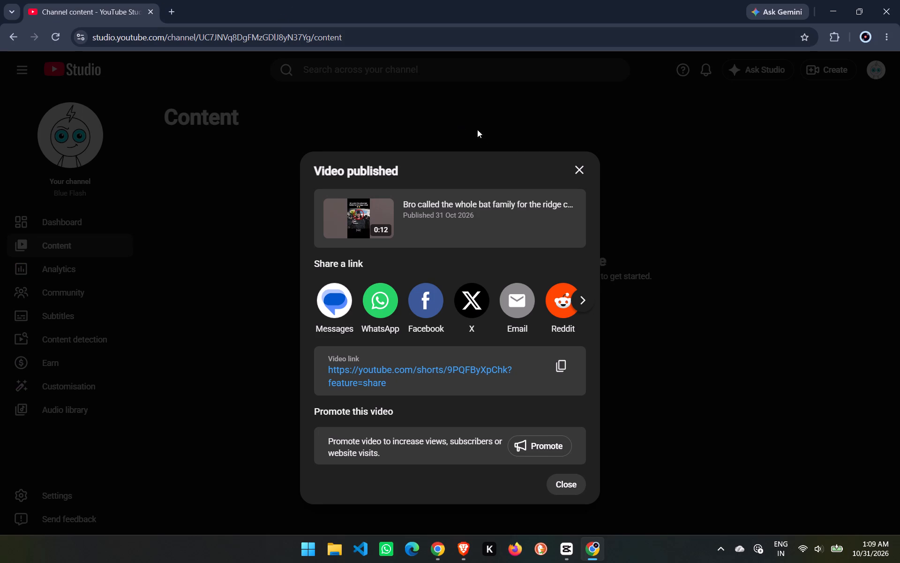
left_click(579, 172)
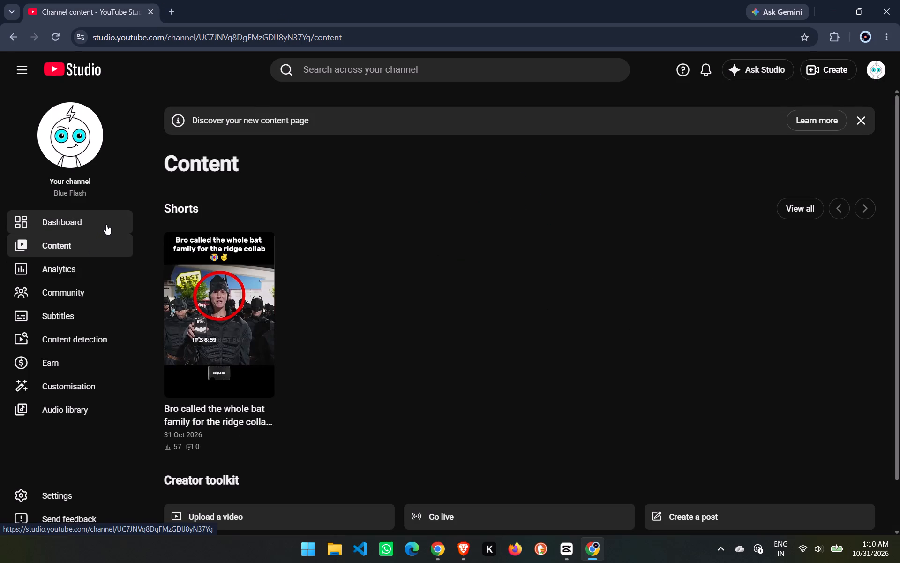
Open YouTube separately from the Studio dashboard and switch the account from Blue Flash to Ryuzaki Pods.
left_click(106, 224)
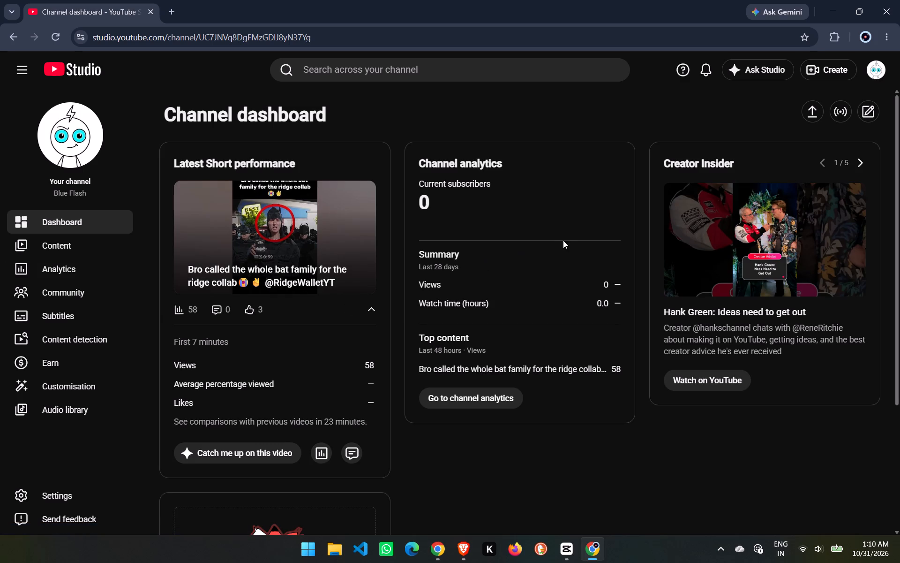
left_click(884, 66)
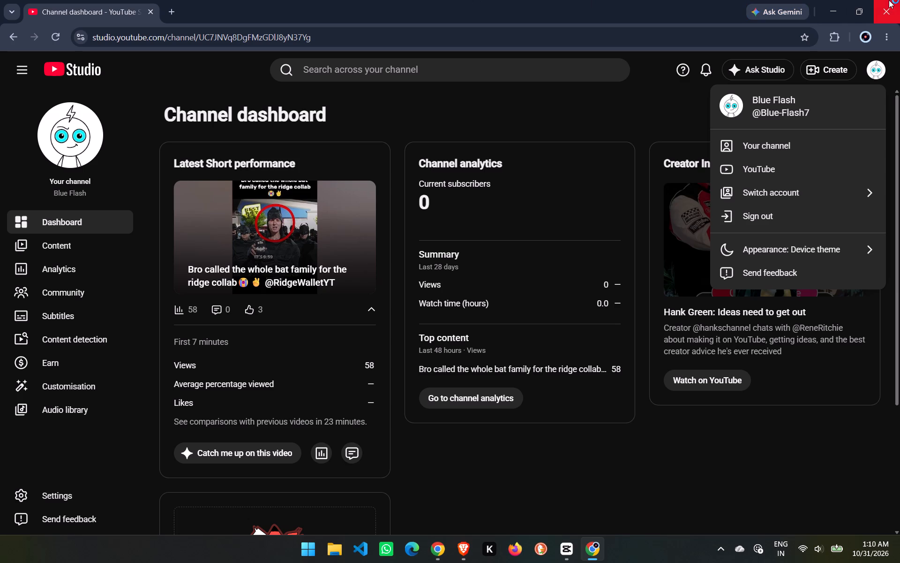
double_click(180, 7)
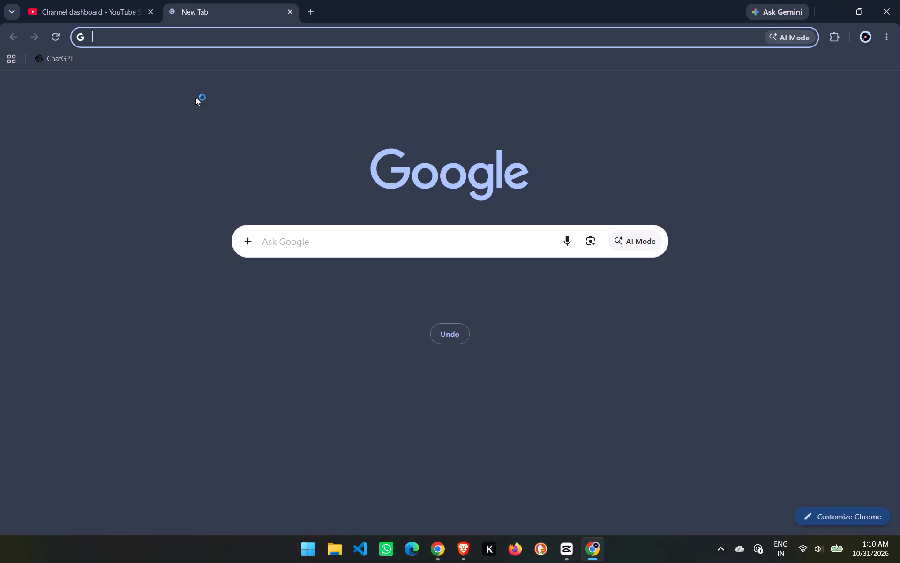
left_click(264, 343)
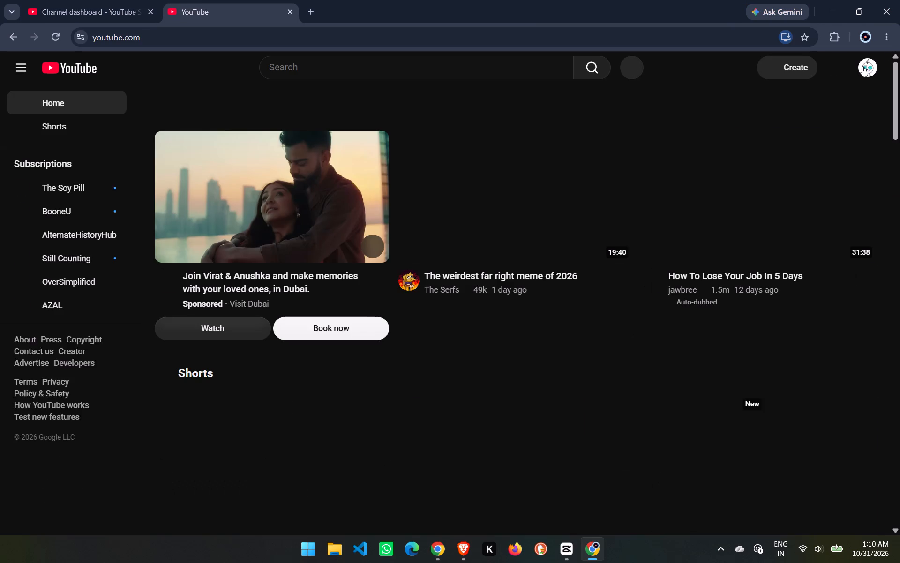
left_click(862, 66)
left_click(799, 181)
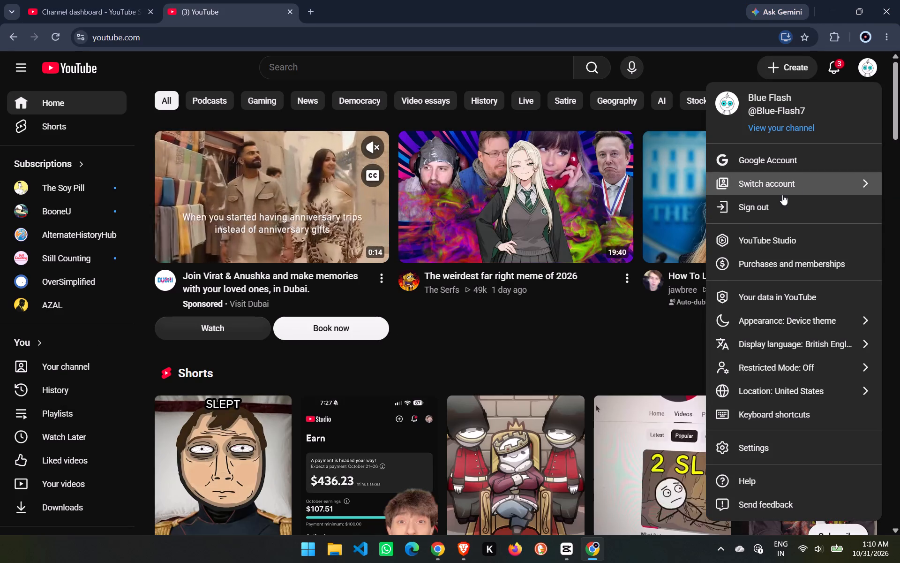
left_click(794, 160)
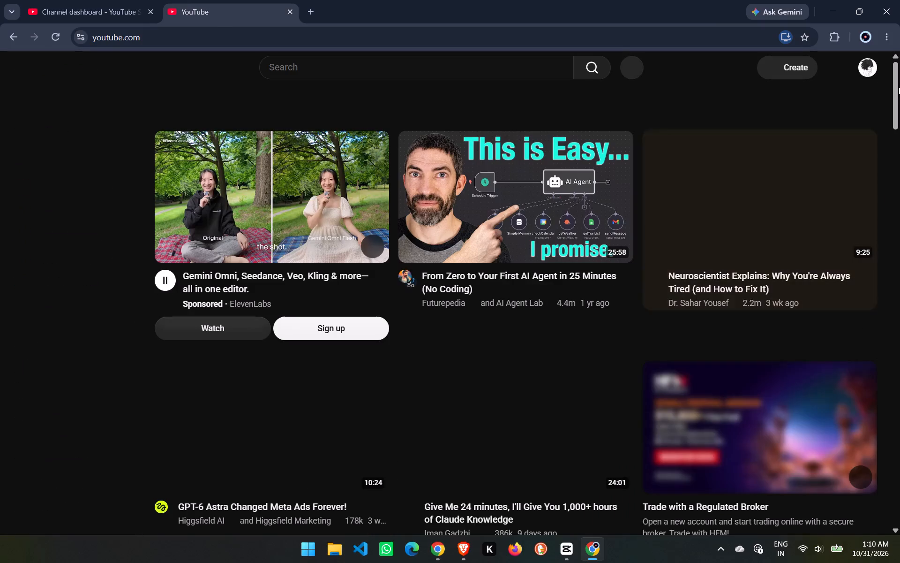
Examine the Shorts on the Ryuzaki Pods channel page, closing the YouTube and Studio pages when done.
left_click(872, 67)
left_click(793, 126)
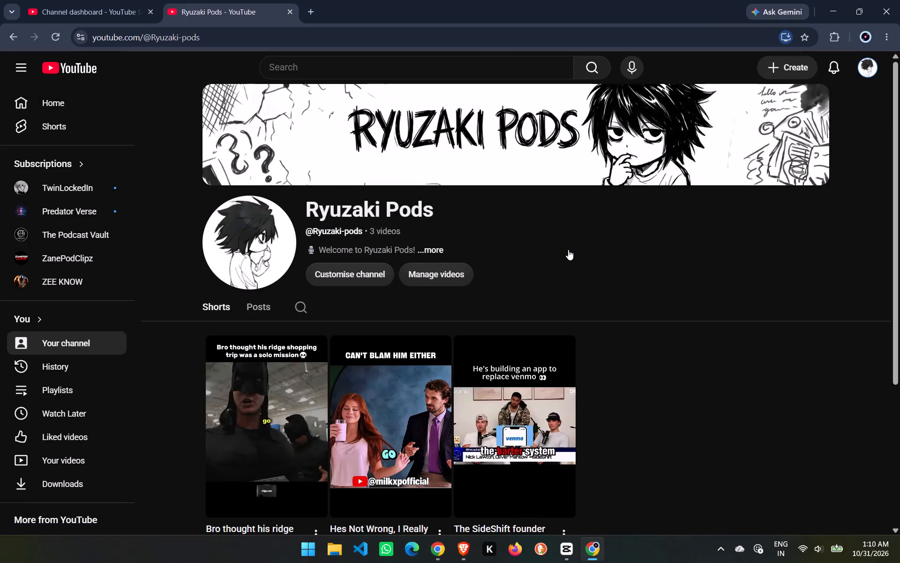
scroll(562, 251, "down", 2)
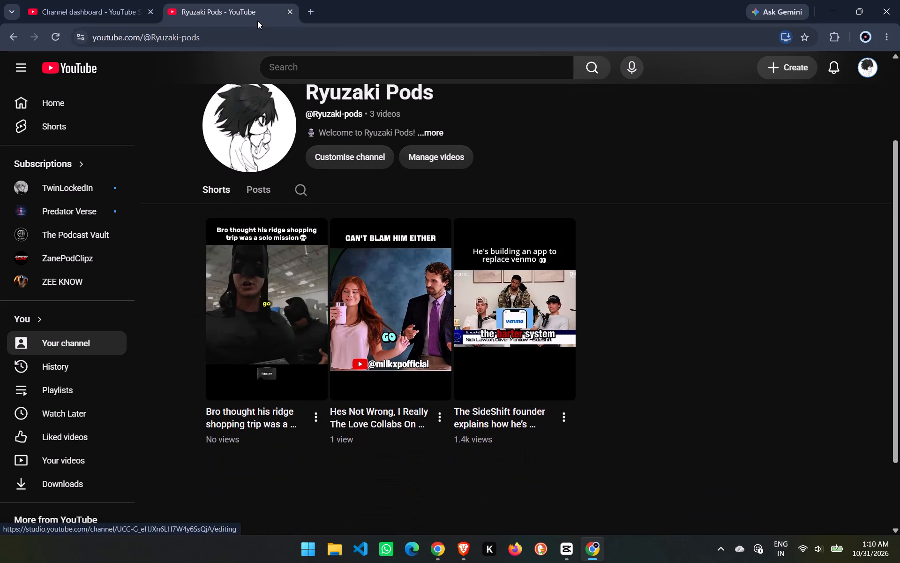
left_click(290, 14)
left_click(150, 12)
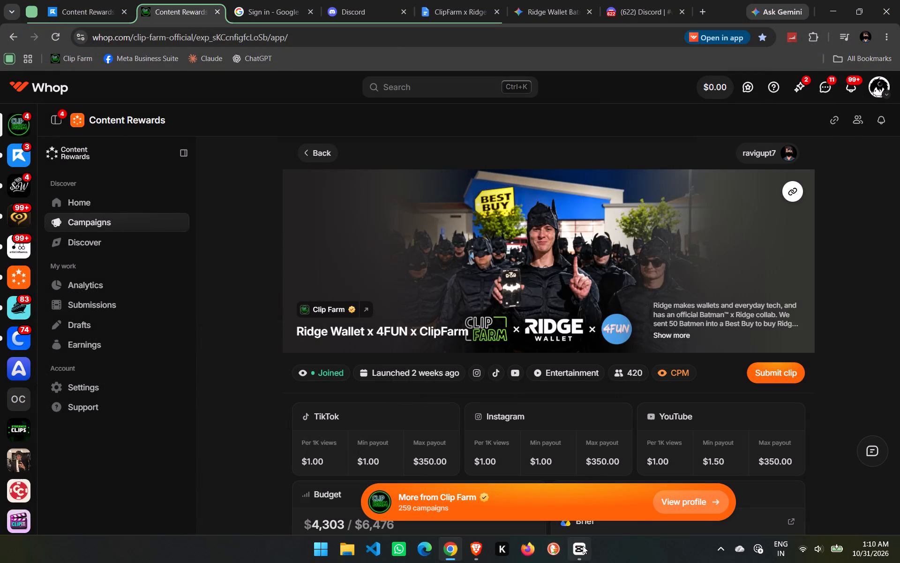
In CapCut, insert the "Bro brought an entire army" clip at the start of the main track, before the existing clip.
left_click(583, 546)
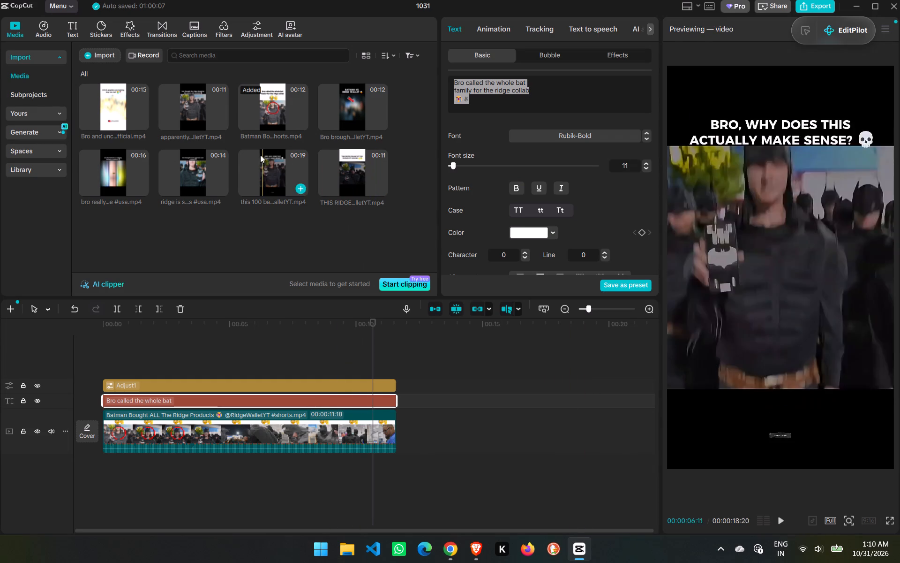
left_click_drag(341, 103, 58, 439)
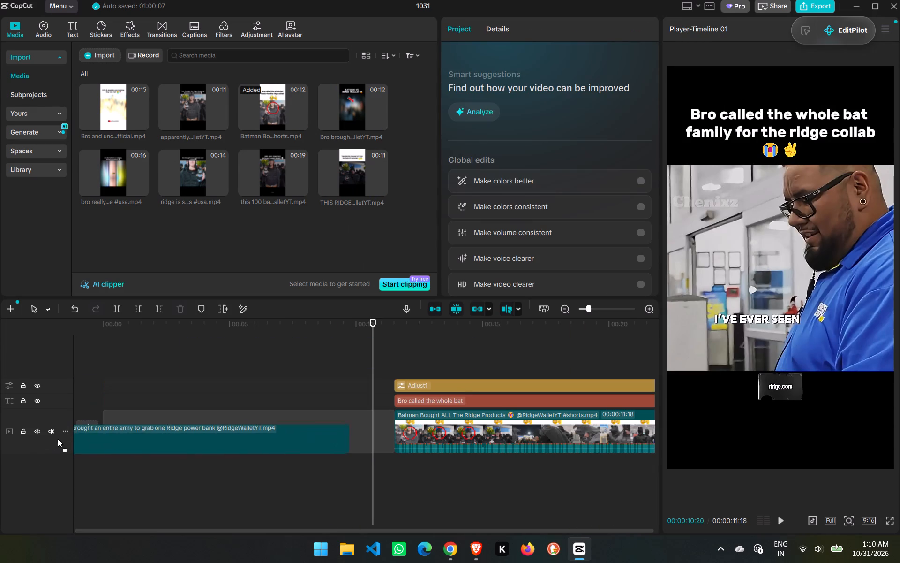
left_click_drag(58, 439, 92, 433)
Move the caption and the adjustment layer to the start of the timeline, over the newly added clip.
left_click_drag(451, 395, 446, 401)
left_click_drag(450, 401, 167, 397)
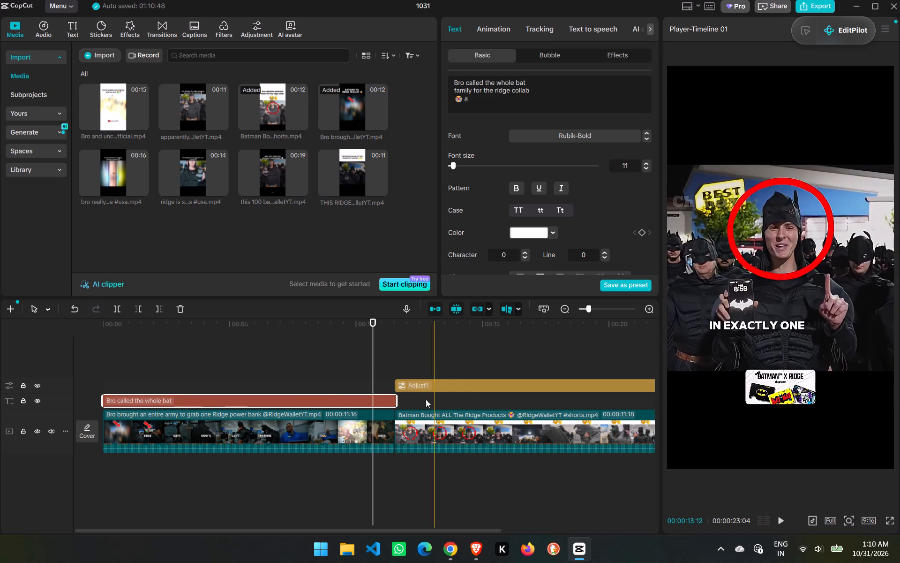
left_click(397, 396)
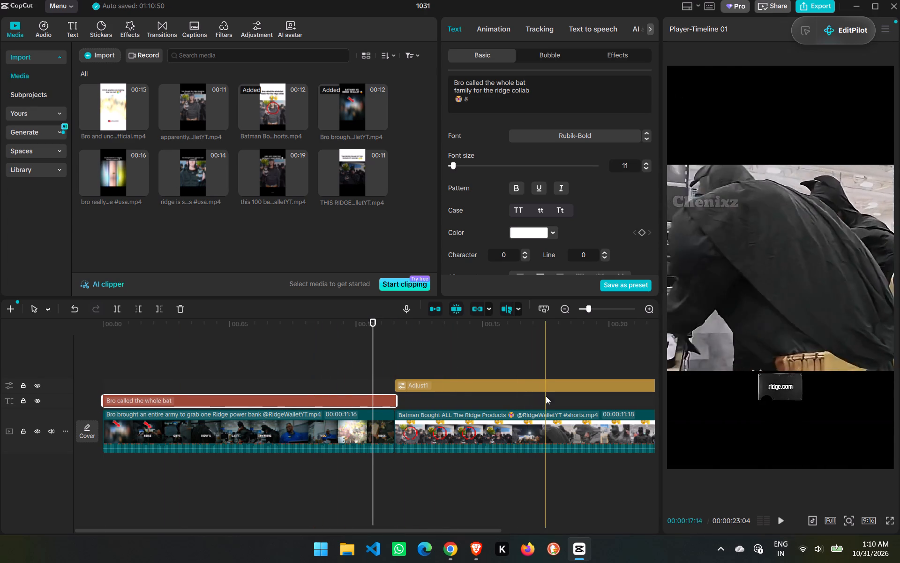
left_click_drag(548, 381, 257, 375)
Delete the "Batman Bought ALL The Ridge Products" clip from the main track.
left_click(515, 436)
key("BackSpace")
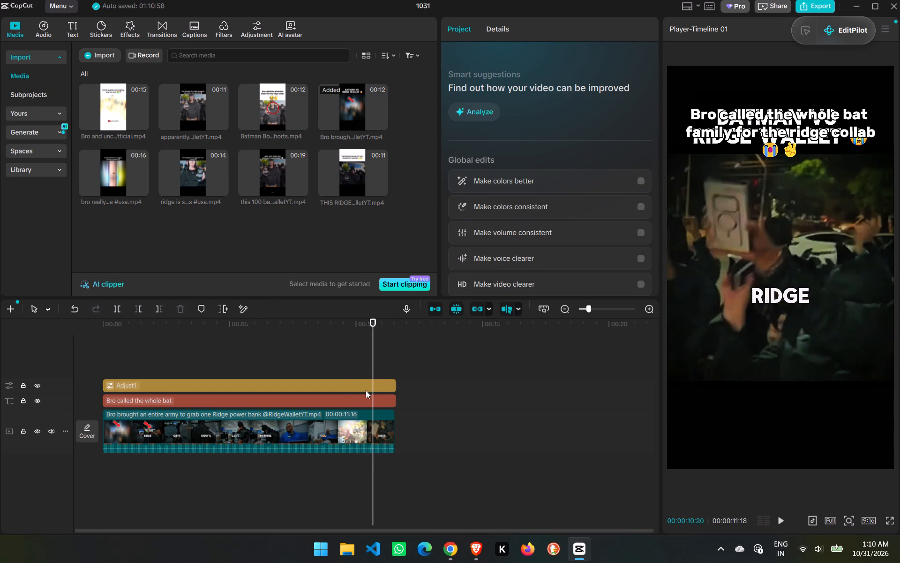
Clear the text of the "Bro called the whole bat family for the ridge collab" caption.
left_click(352, 403)
left_click_drag(504, 109, 403, 64)
key("BackSpace")
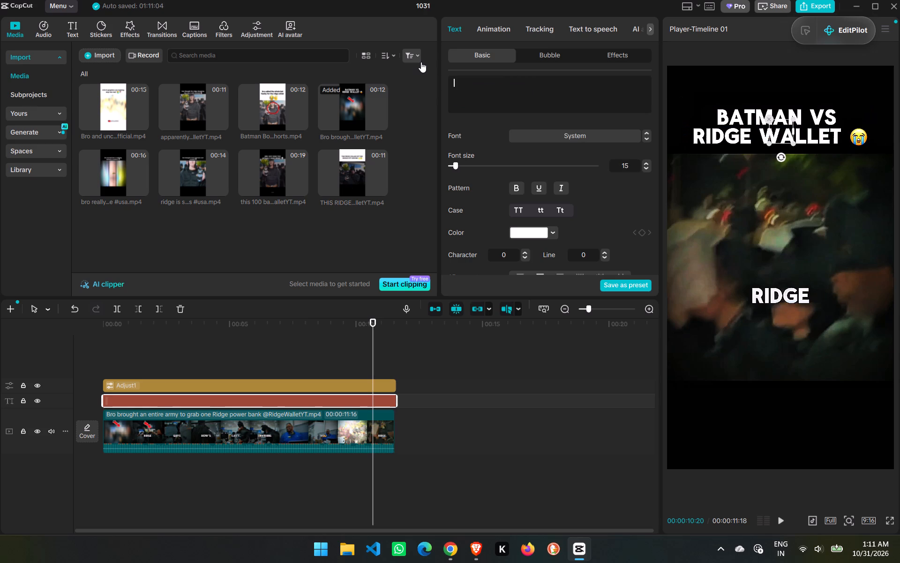
Move the empty caption box down onto the footage, below the clip's built-in title.
left_click_drag(787, 140, 782, 178)
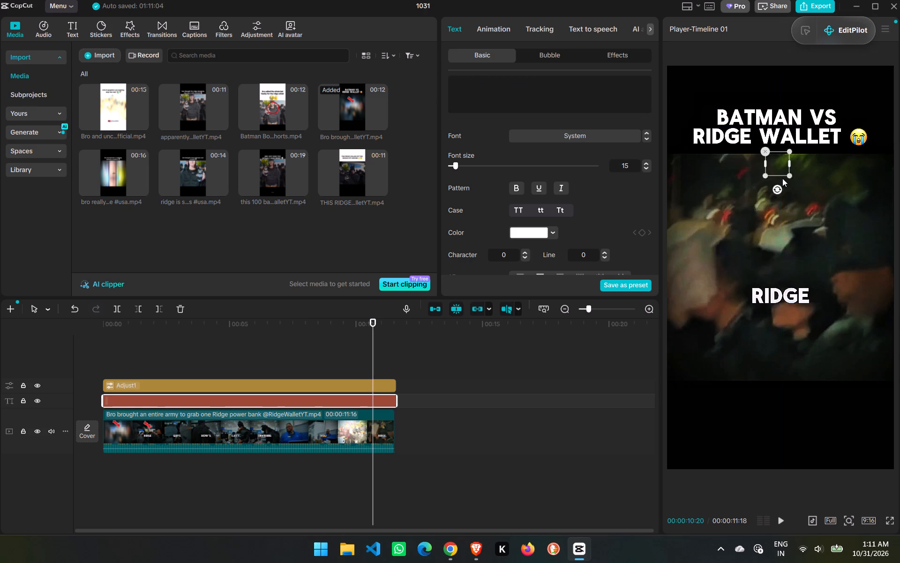
left_click_drag(782, 178, 786, 210)
Enter "BATMAN VS RIDGE WALLET" as the text of the empty caption.
left_click(498, 97)
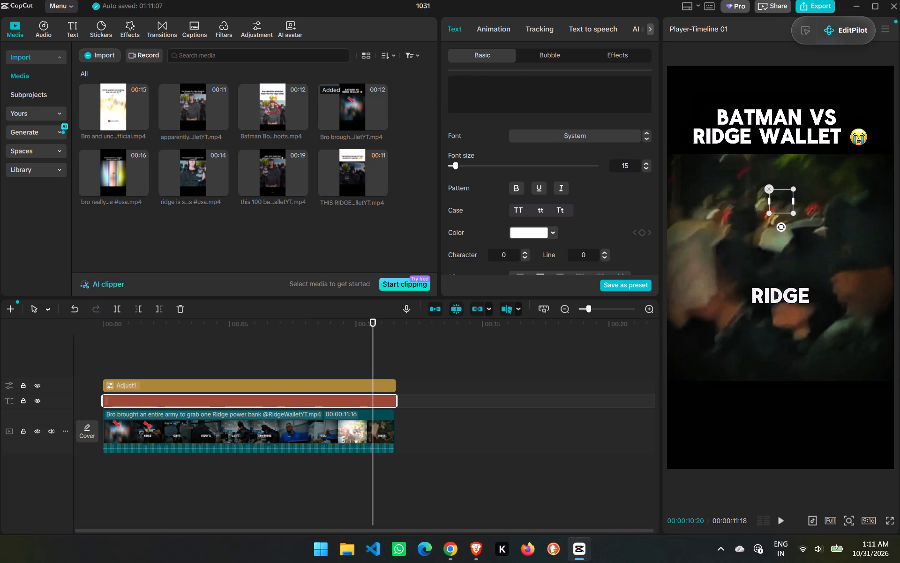
key("shift+b")
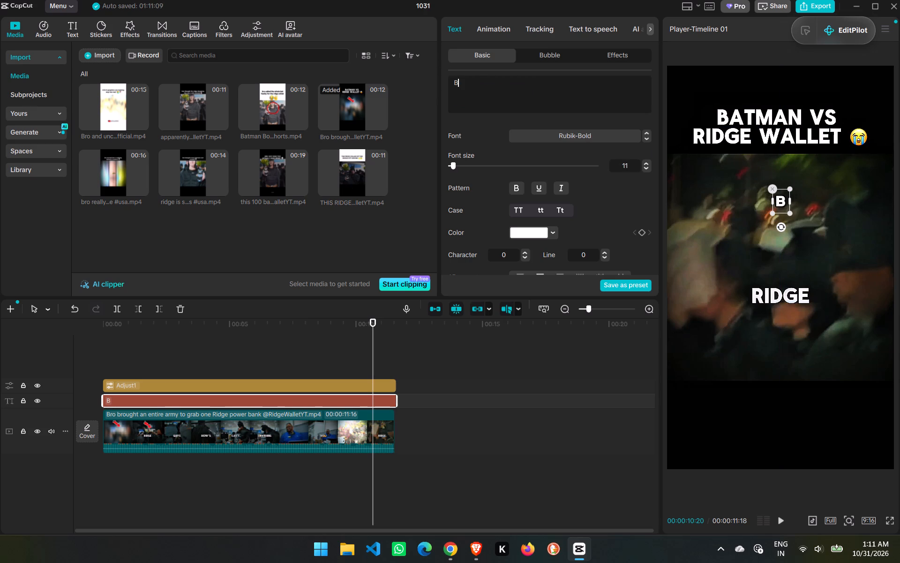
type("ATM")
key("shift+BackSpace")
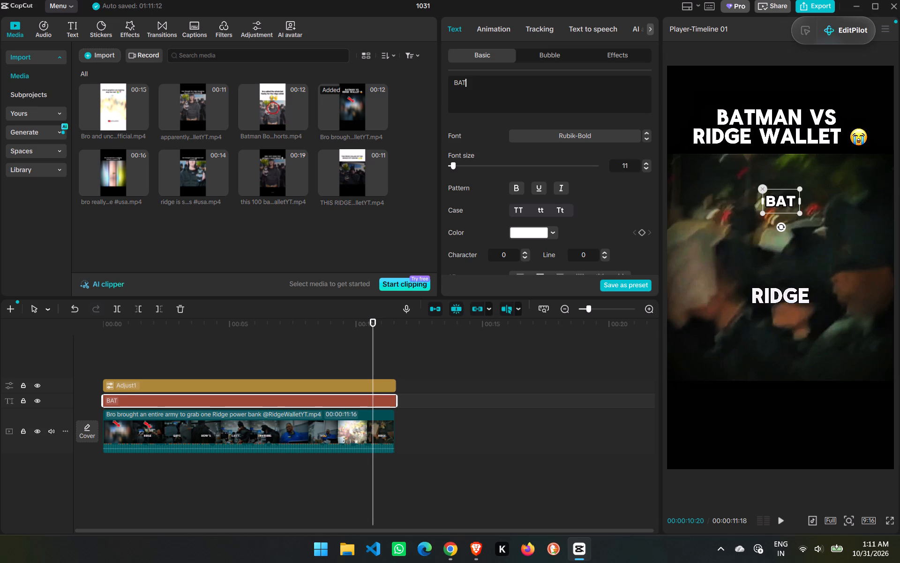
type("MAN VSD")
key("shift+BackSpace")
key("space")
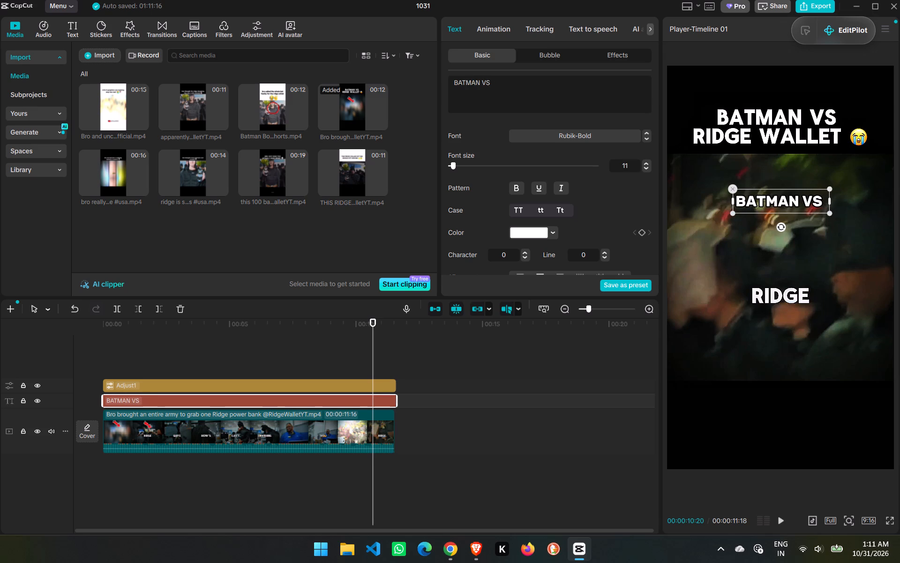
type("RU")
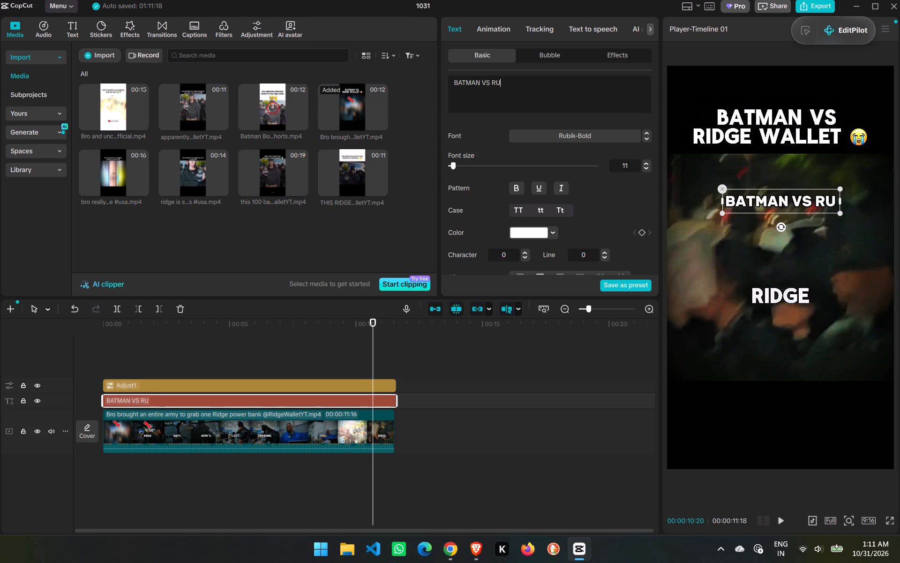
type("DGE")
key("space")
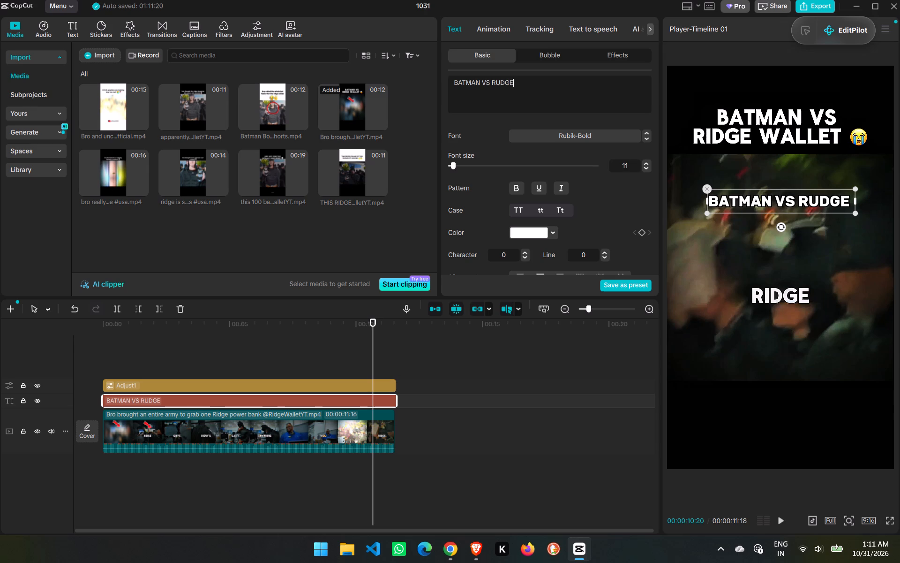
key("BackSpace")
key("BackSpace")
key("BackSpace")
key("BackSpace")
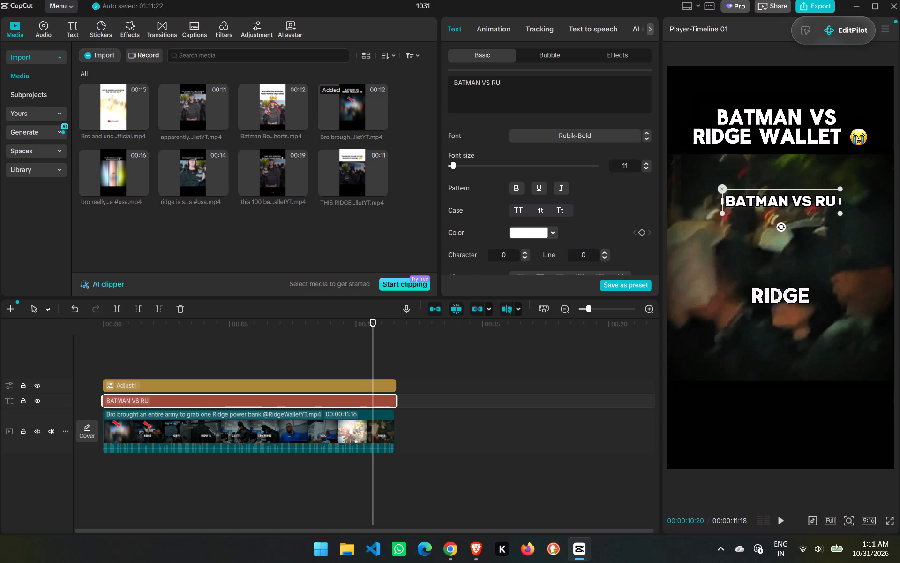
key("BackSpace")
type("IDGE WALLET")
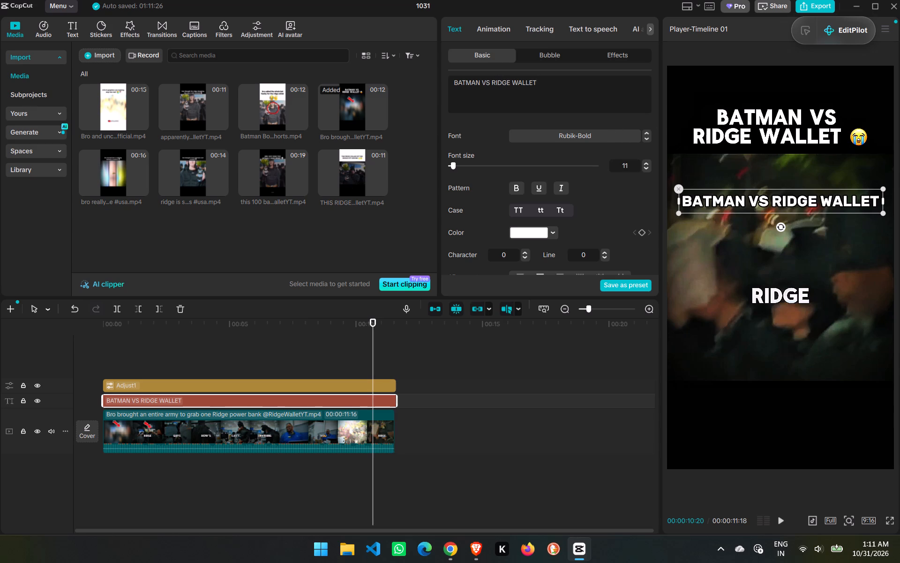
Add the loudly crying face emoji at the end of the "BATMAN VS RIDGE WALLET" caption.
left_click(882, 214)
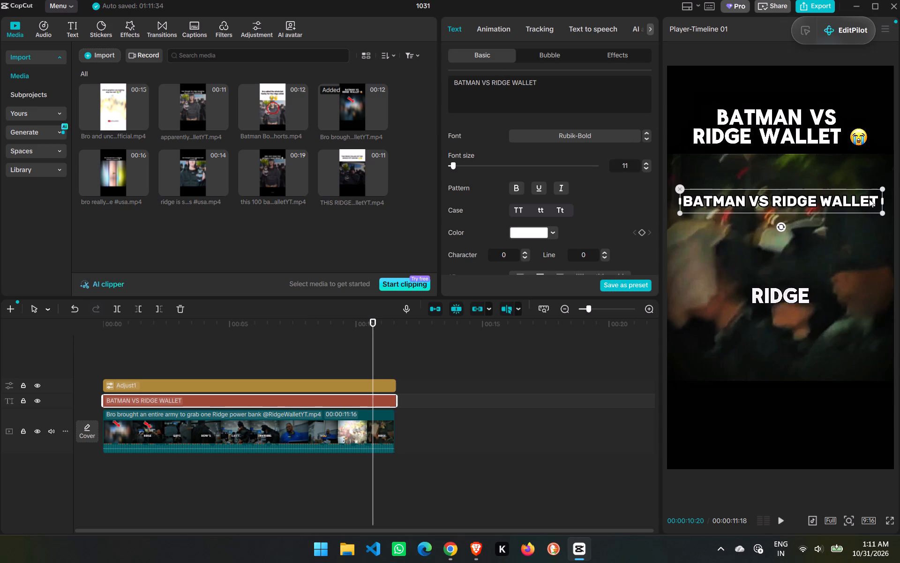
key("Return")
key("super+v")
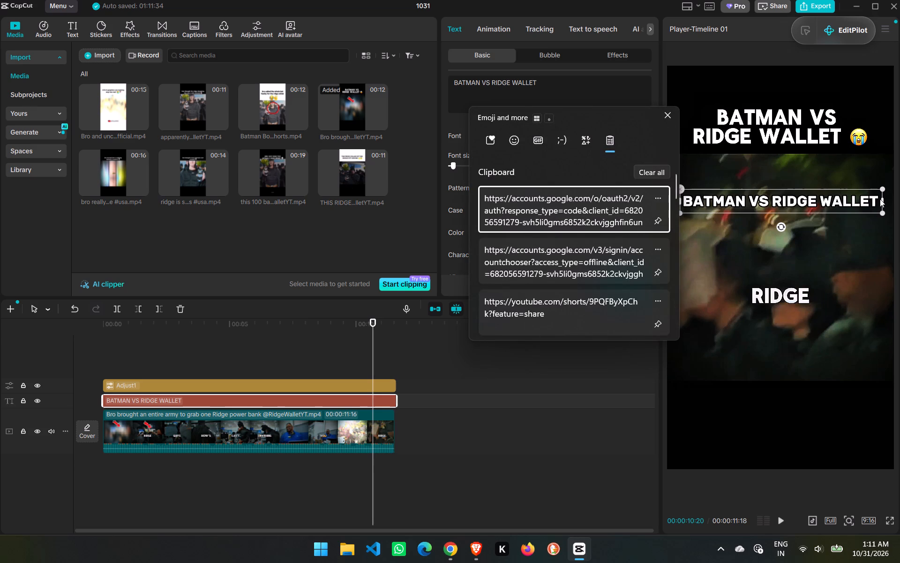
left_click(514, 141)
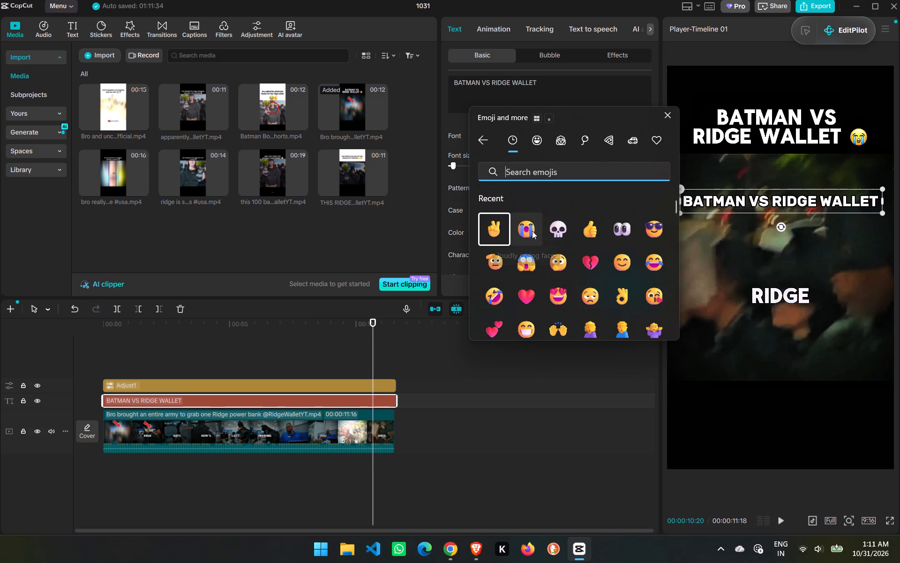
left_click(533, 229)
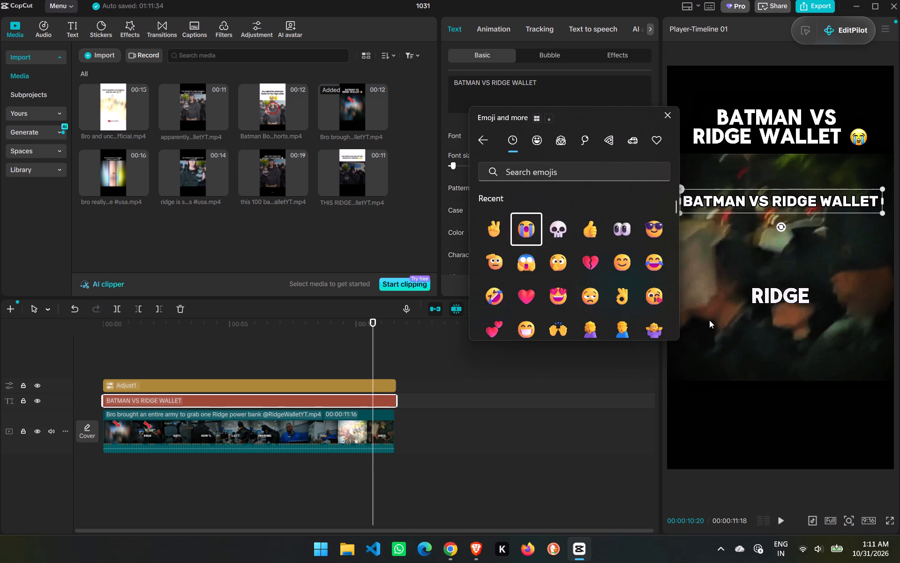
left_click(556, 69)
left_click(559, 81)
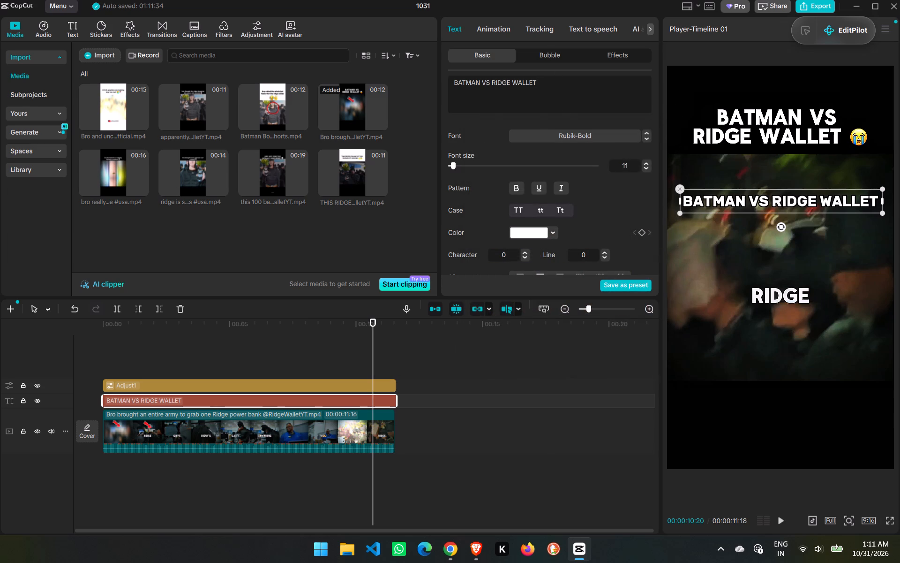
key("super+v")
left_click(514, 137)
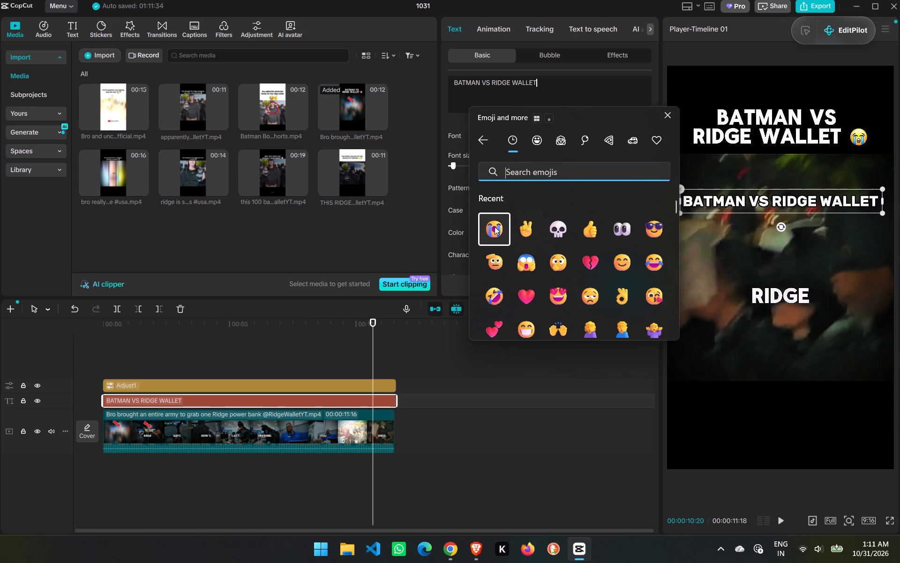
left_click(495, 227)
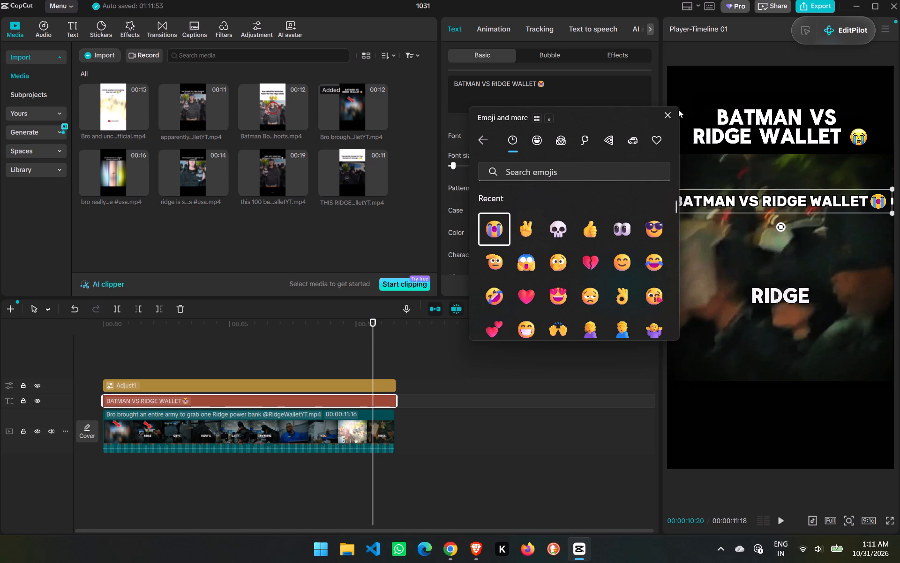
left_click(670, 109)
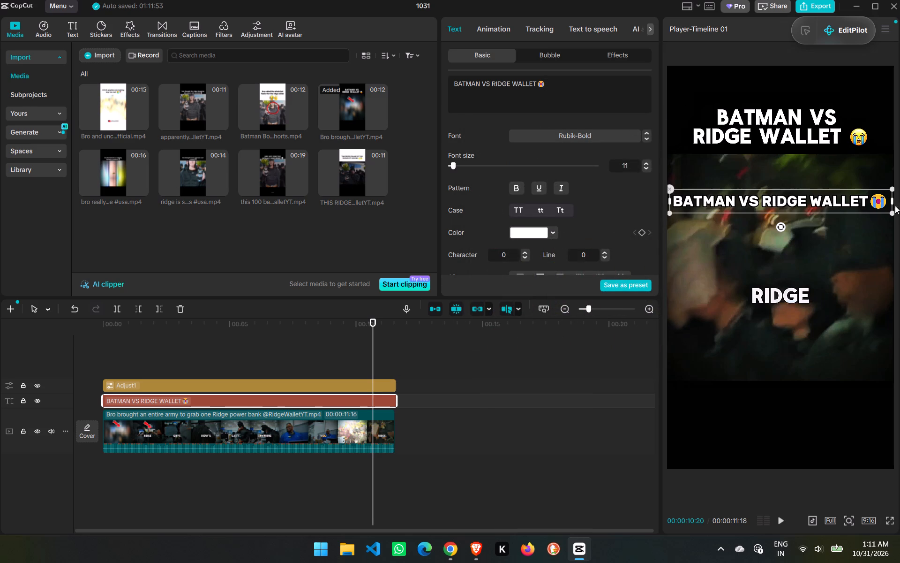
Shrink the caption slightly and move it up over the second line of the clip's built-in title, checking it mid-clip.
left_click_drag(892, 214, 876, 212)
left_click_drag(822, 200, 827, 183)
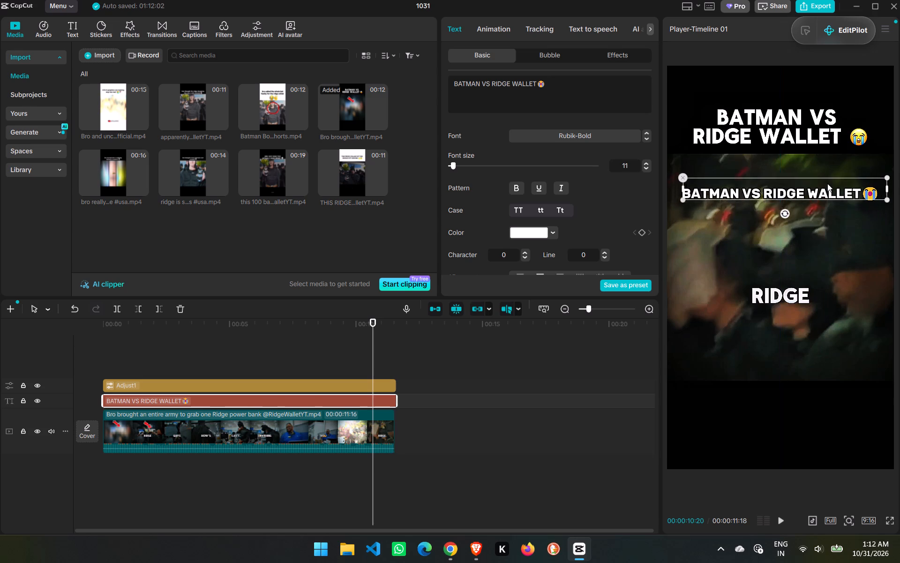
left_click_drag(827, 183, 820, 136)
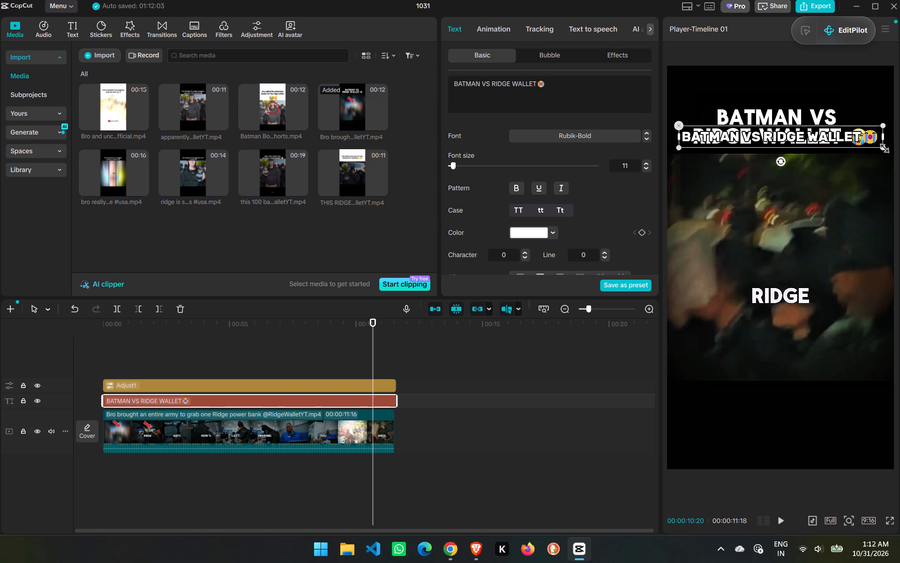
left_click_drag(881, 149, 877, 145)
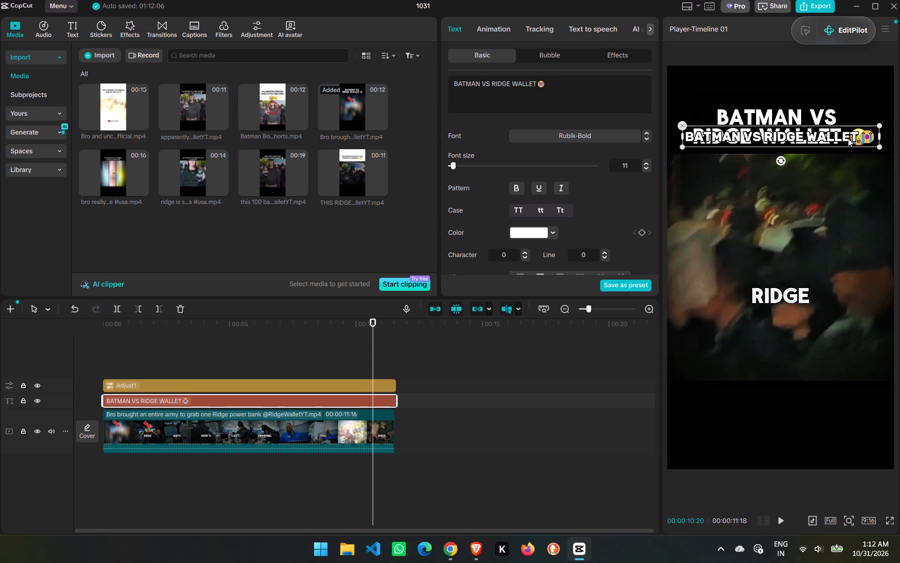
left_click_drag(846, 136, 846, 127)
left_click(843, 133)
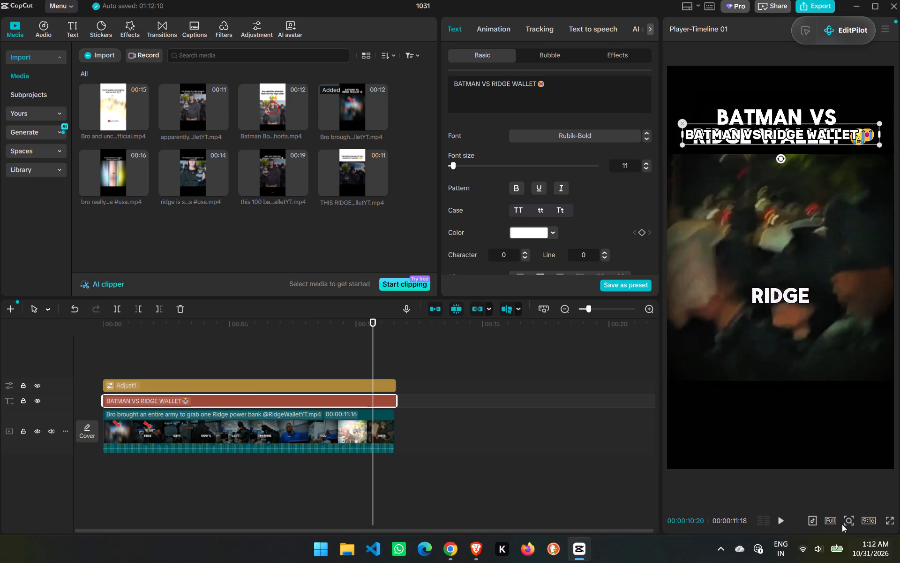
left_click(261, 361)
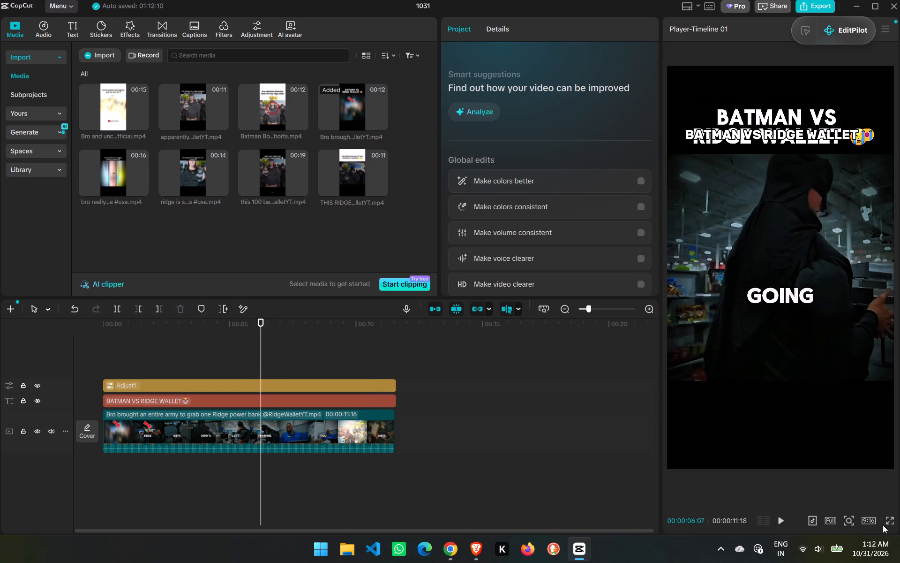
left_click(885, 518)
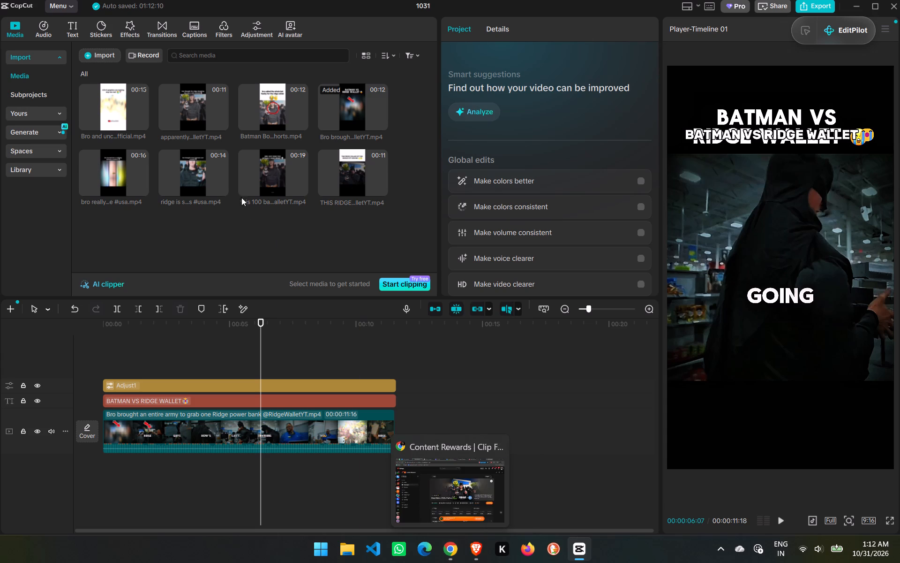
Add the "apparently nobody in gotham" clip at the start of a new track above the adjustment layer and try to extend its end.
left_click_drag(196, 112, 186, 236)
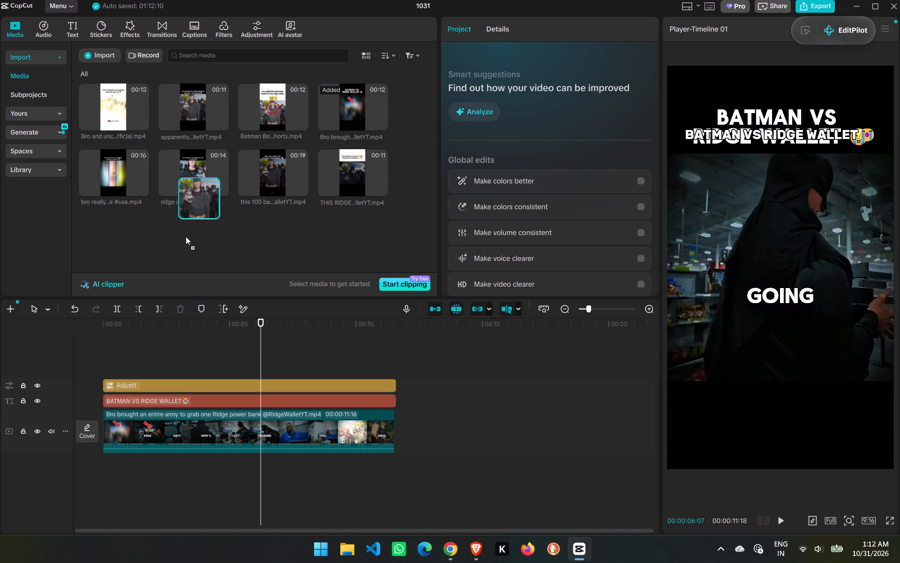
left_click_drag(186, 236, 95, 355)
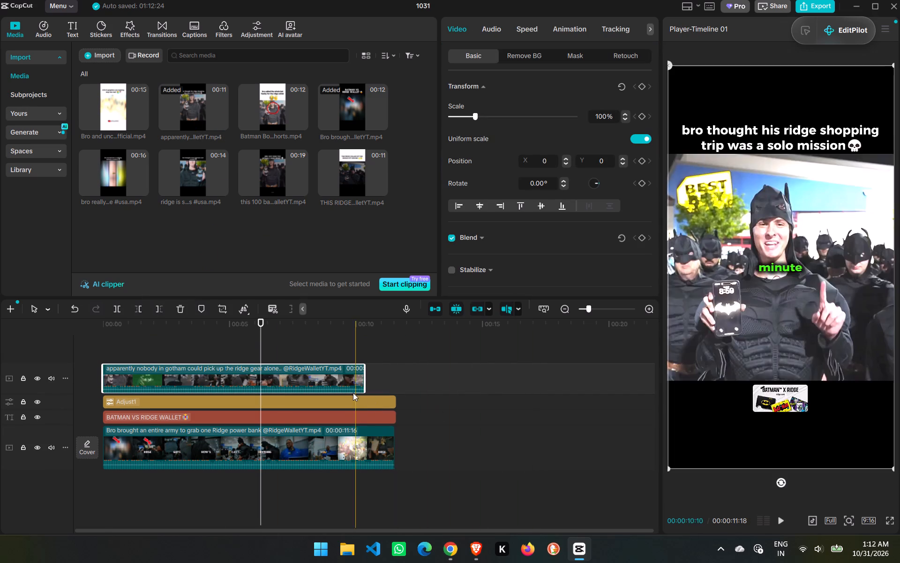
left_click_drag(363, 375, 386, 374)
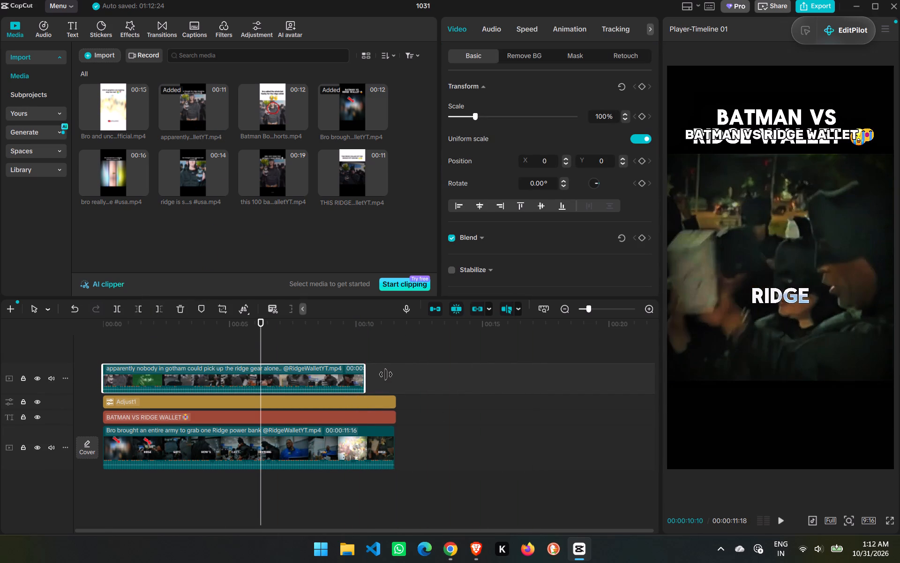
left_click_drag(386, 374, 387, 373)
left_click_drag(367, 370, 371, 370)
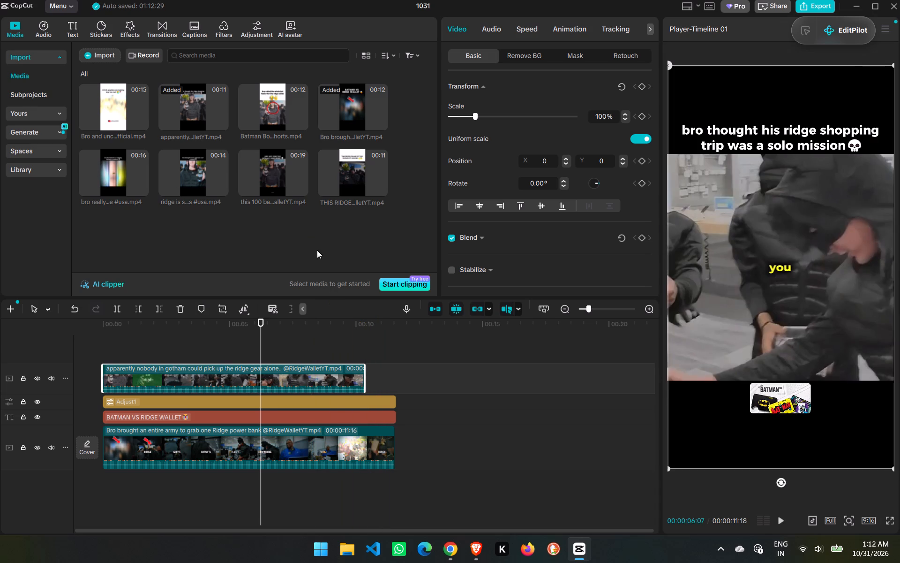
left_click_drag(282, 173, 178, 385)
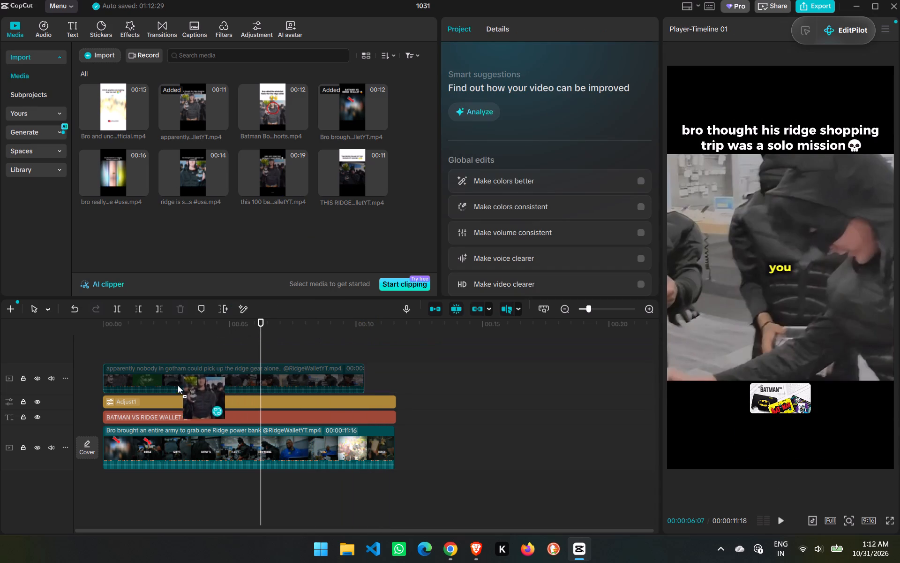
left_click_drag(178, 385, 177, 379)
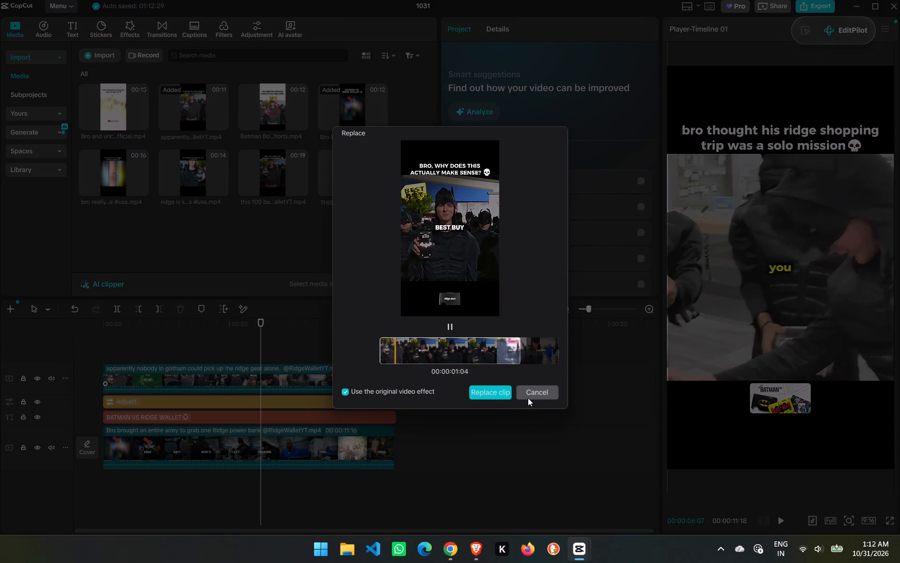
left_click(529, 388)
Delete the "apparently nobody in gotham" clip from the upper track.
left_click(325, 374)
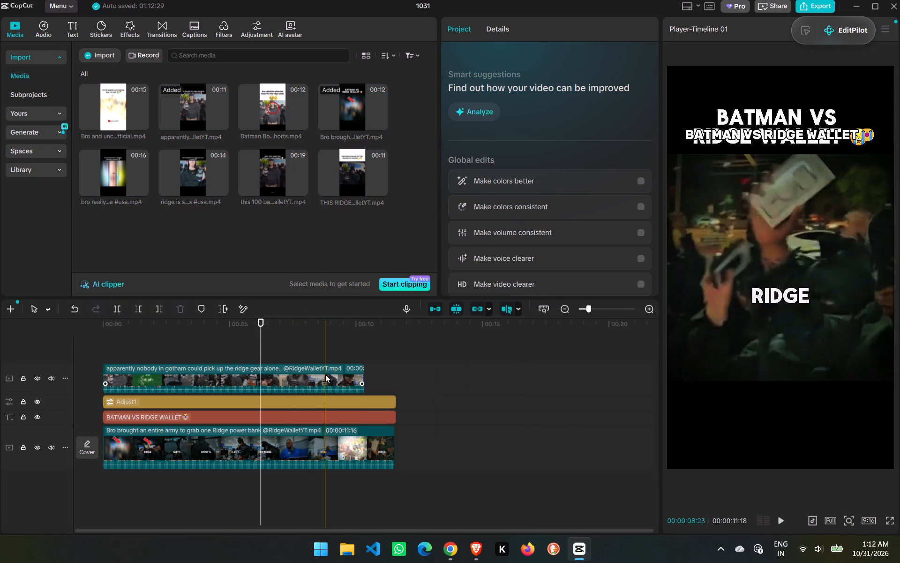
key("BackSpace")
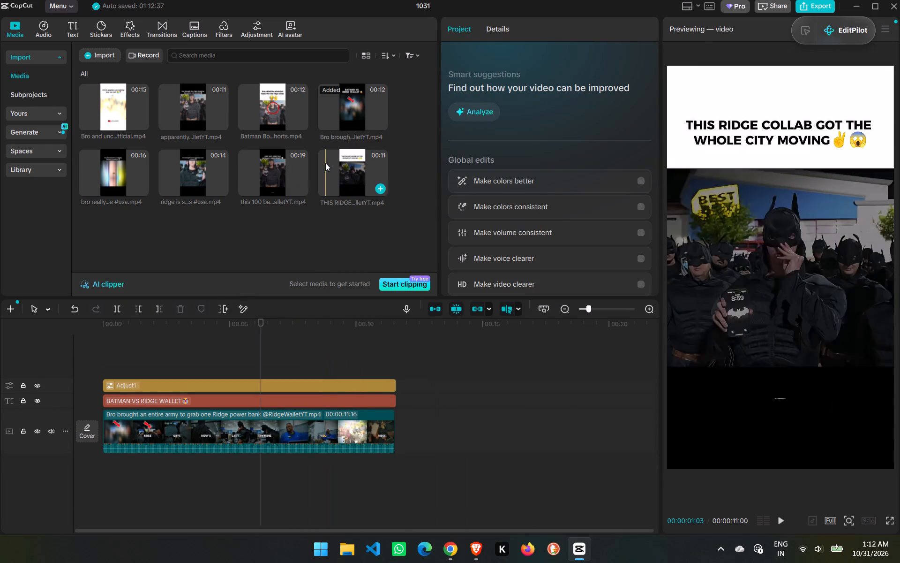
Add the "this 100 batman are gonna save city" clip at the start of a new top track and trim its end to 00:00:11:18.
left_click_drag(265, 192, 257, 224)
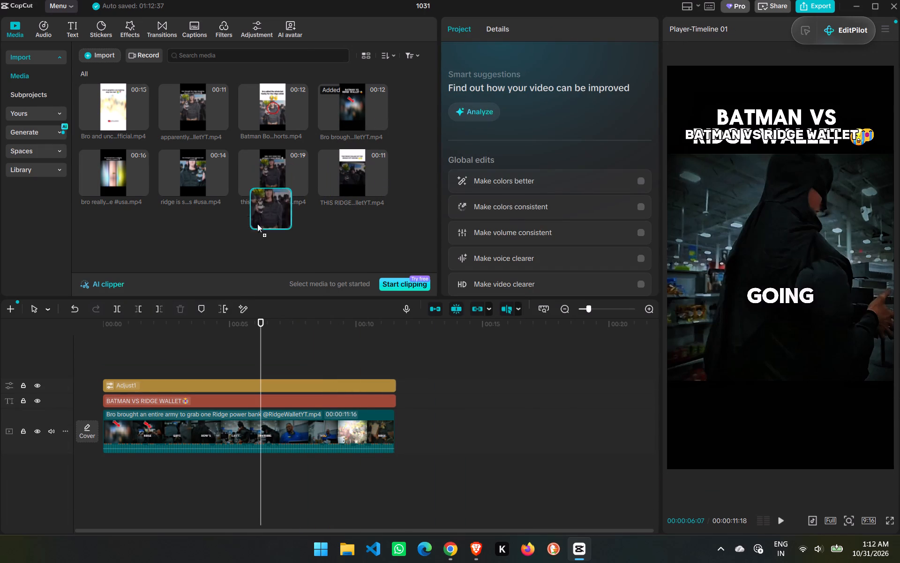
left_click_drag(257, 224, 87, 355)
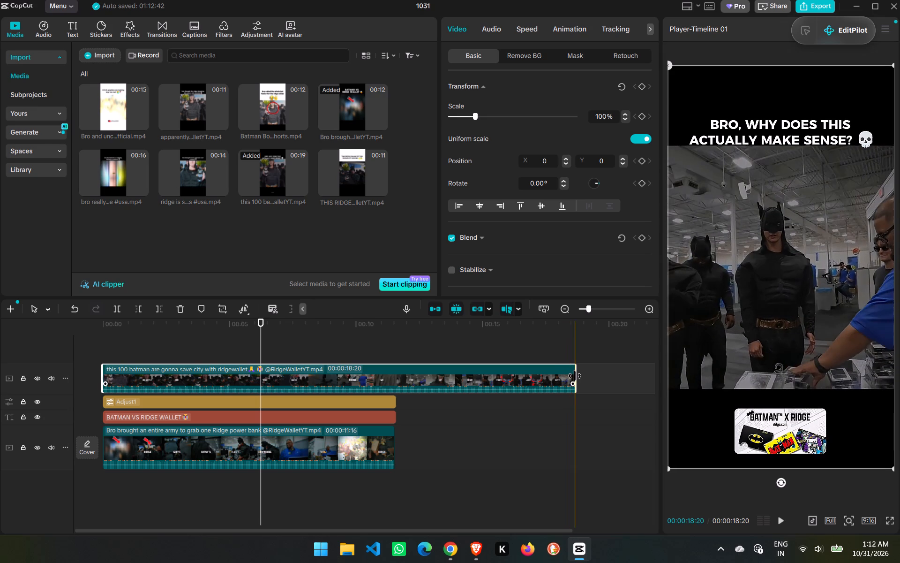
left_click_drag(575, 376, 394, 387)
Move the trimmed "this 100 batman" clip along its track to start at about 8 seconds.
left_click_drag(337, 372, 548, 377)
Crop the bottom "Bro brought an entire army" clip to cut off its built-in title and most of the lower black bar.
left_click(217, 374)
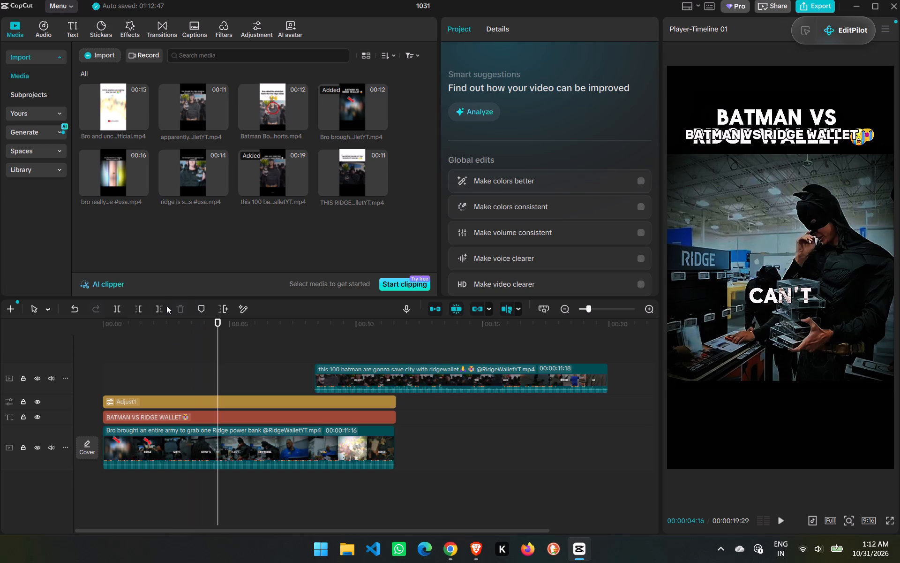
left_click(250, 456)
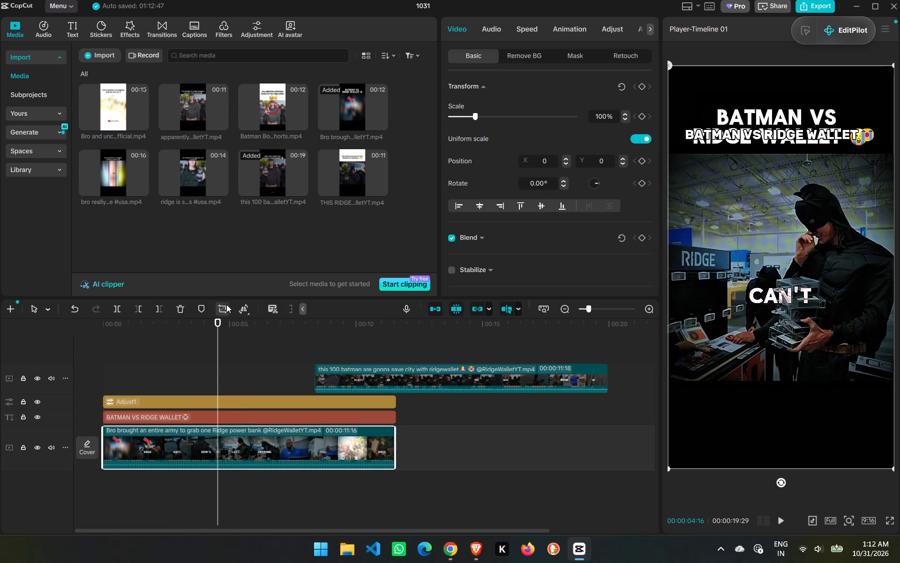
left_click(223, 304)
left_click_drag(456, 396, 467, 367)
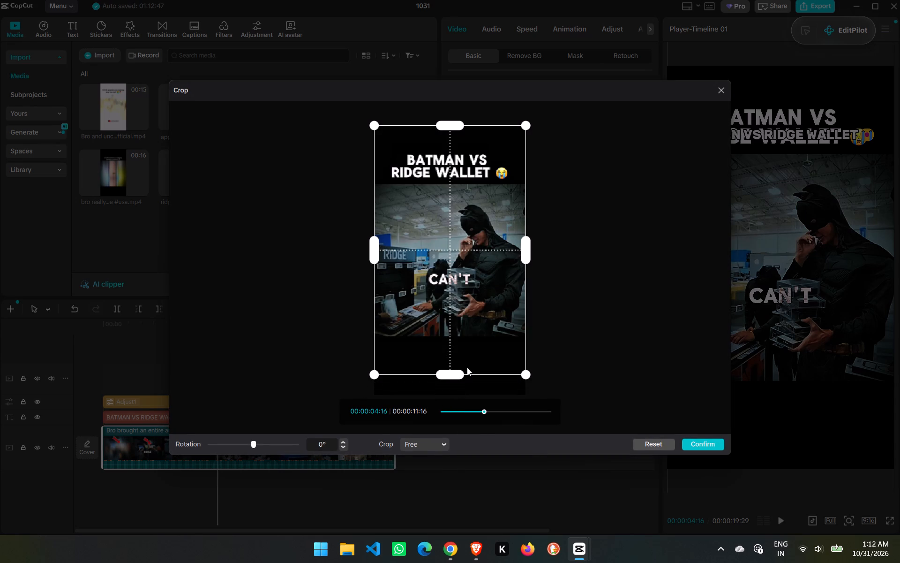
left_click_drag(467, 367, 473, 347)
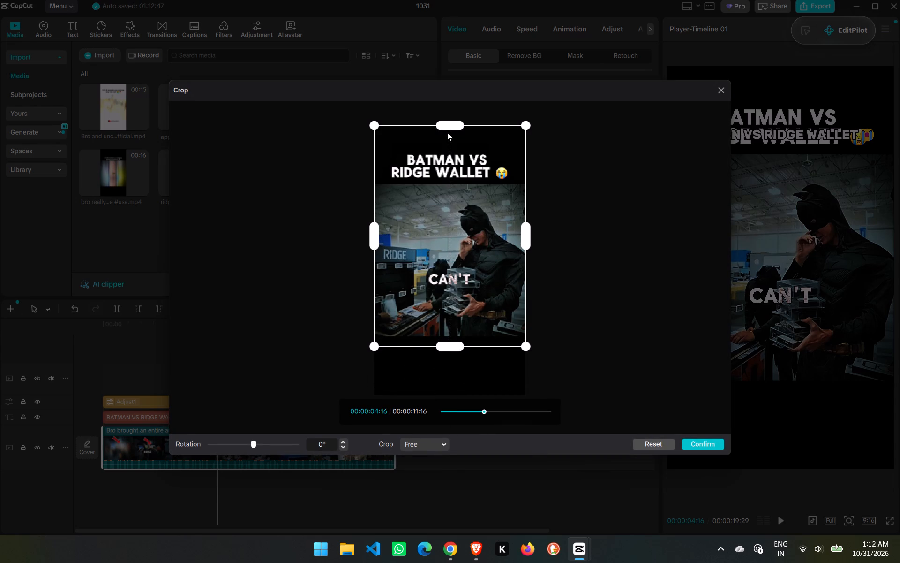
left_click_drag(447, 132, 448, 192)
left_click_drag(449, 169, 450, 180)
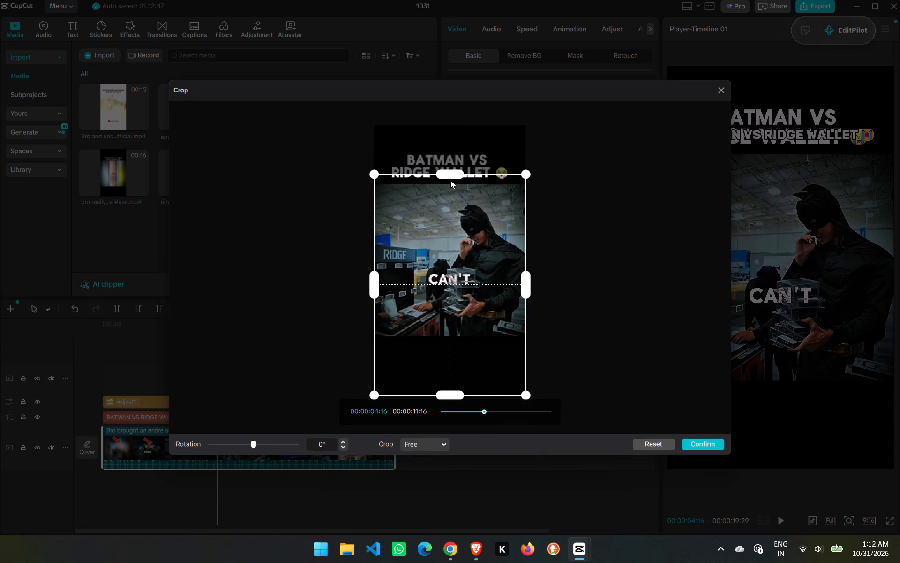
left_click_drag(450, 180, 450, 183)
left_click_drag(451, 176, 459, 186)
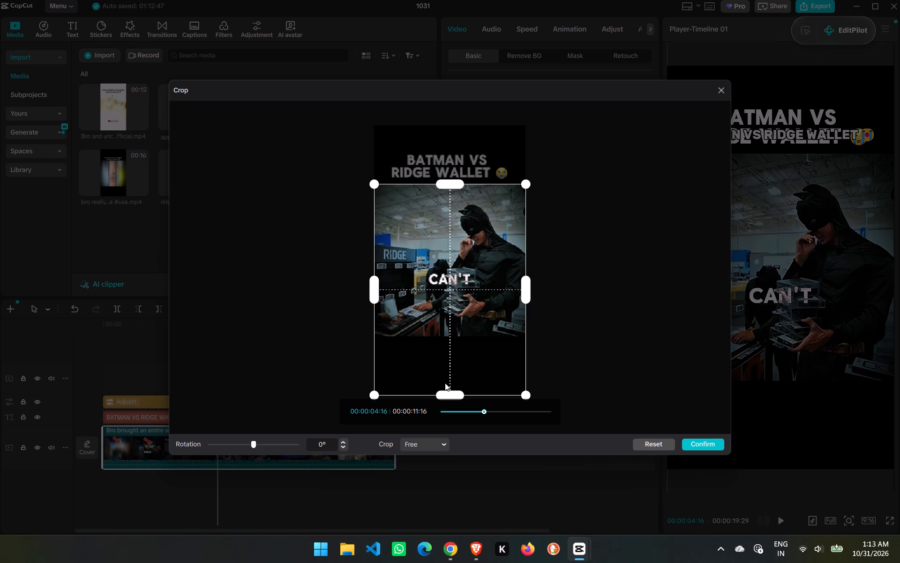
left_click_drag(445, 394, 461, 348)
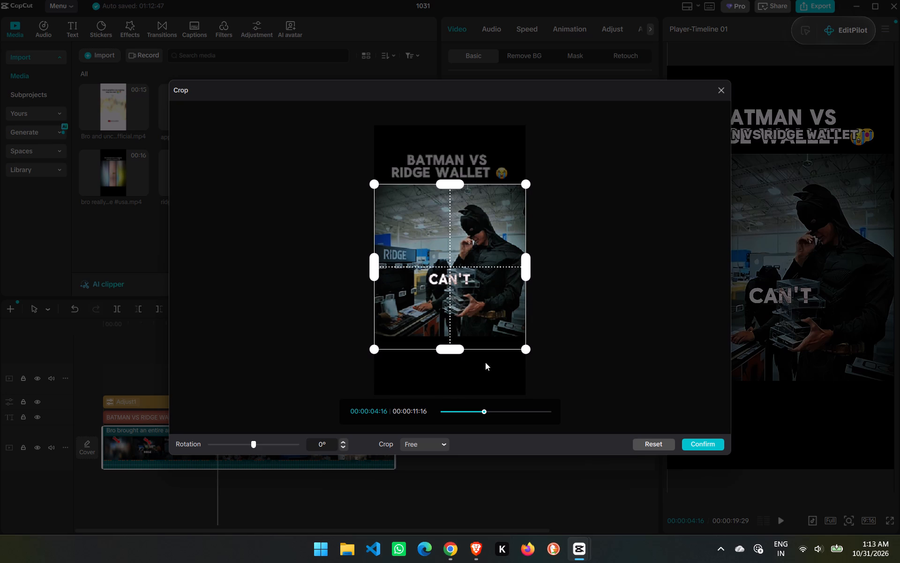
left_click(717, 435)
left_click(713, 438)
left_click_drag(722, 447, 648, 432)
left_click(690, 449)
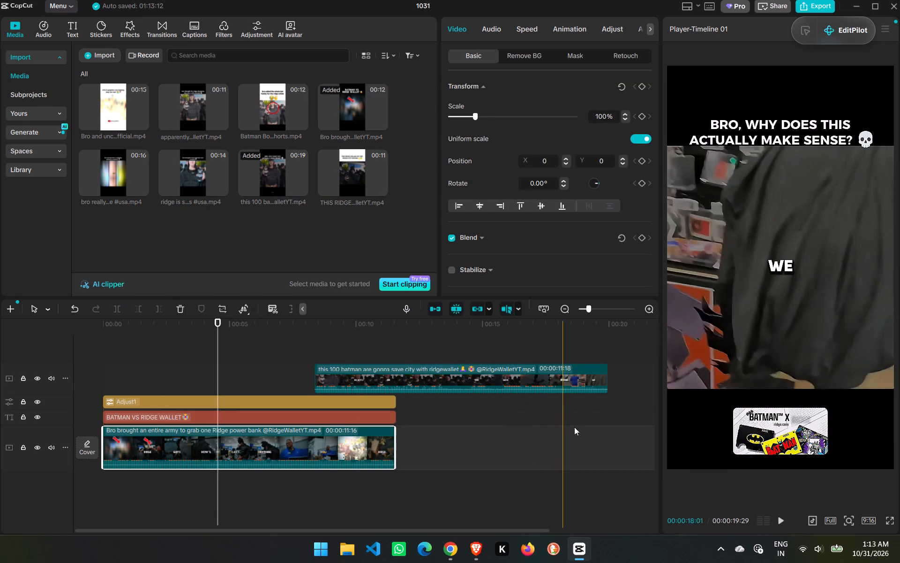
left_click(730, 317)
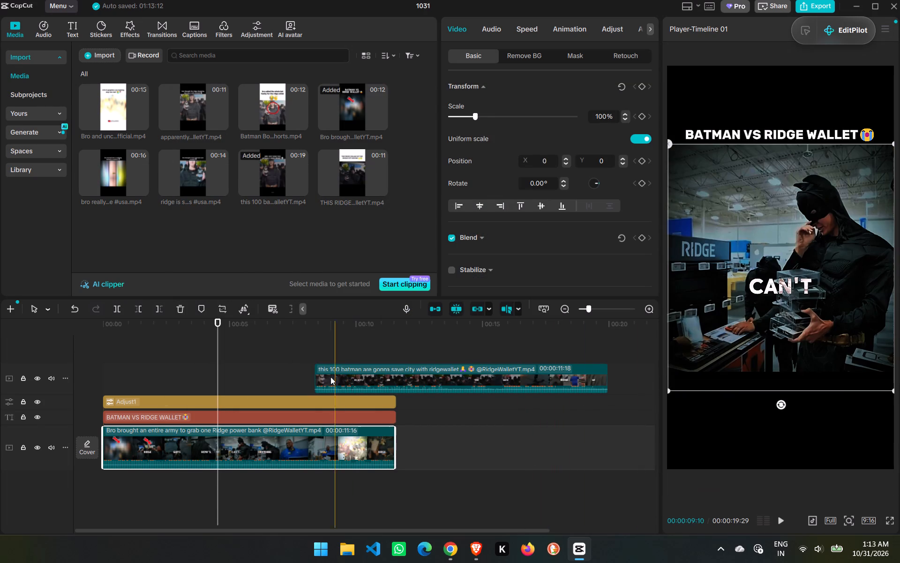
Move the "this 100 batman" clip on the top track back to the start of the timeline.
left_click_drag(384, 376, 185, 373)
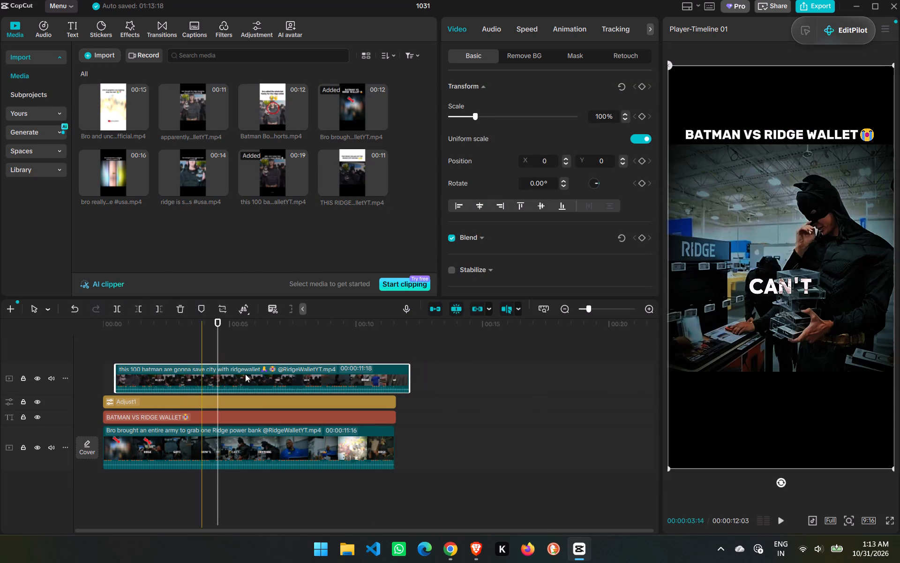
left_click_drag(386, 373, 373, 375)
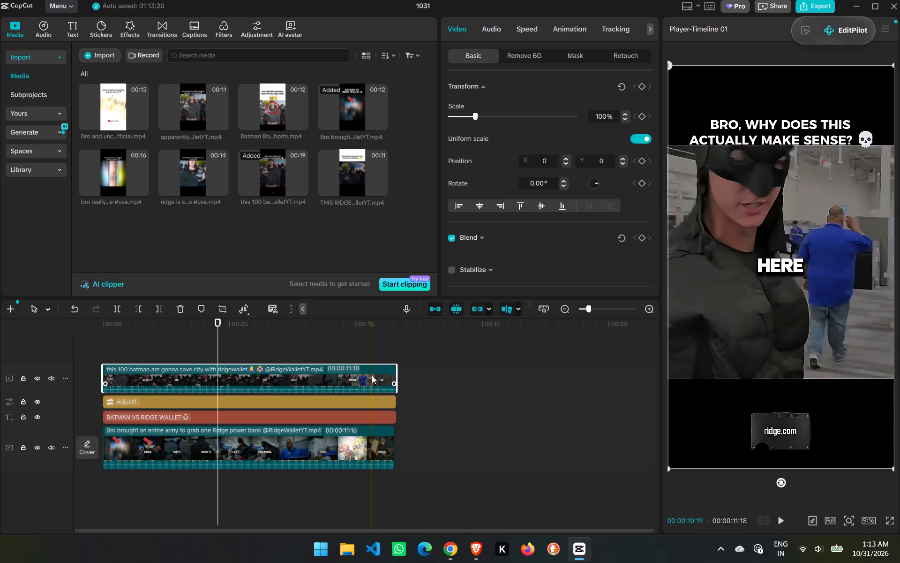
Mute the "this 100 batman" clip by lowering its volume to -∞ dB and play the timeline.
left_click(372, 375)
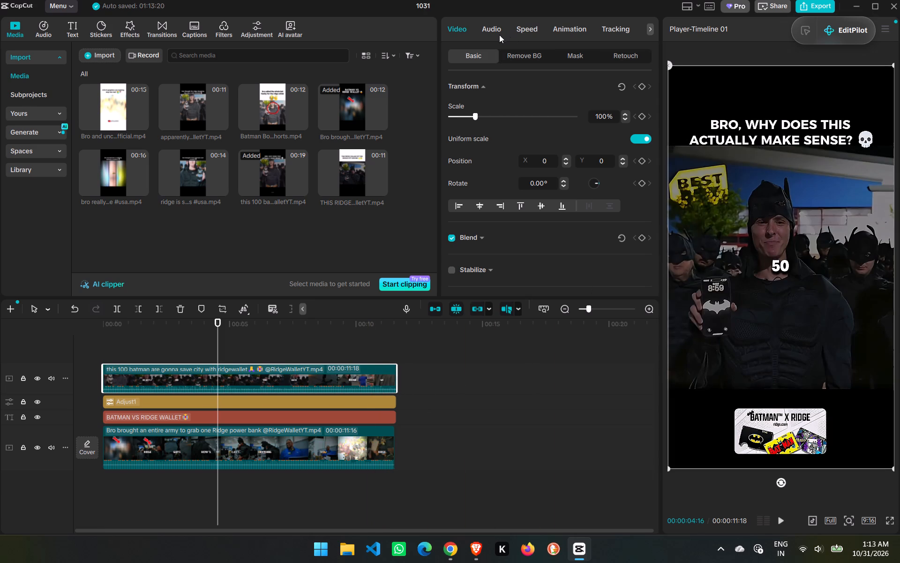
left_click(497, 34)
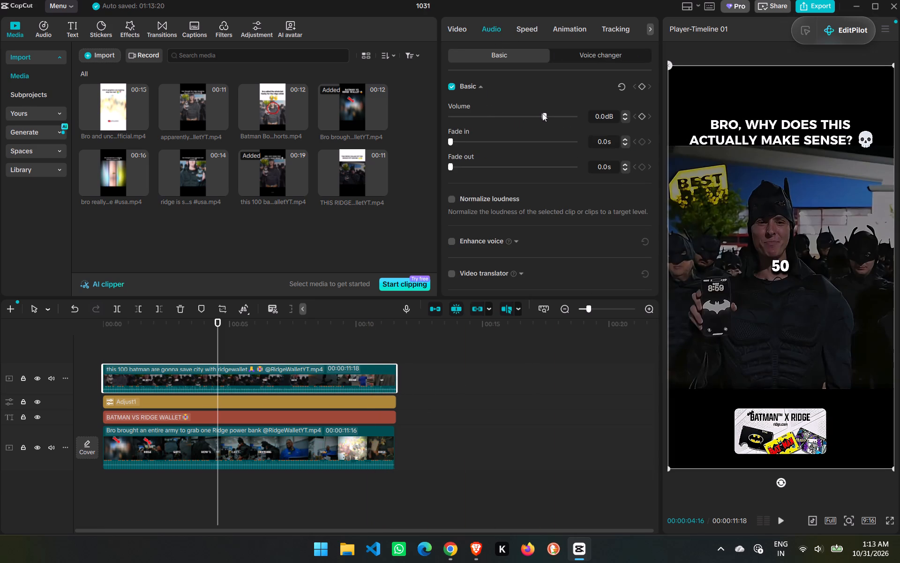
left_click_drag(542, 113, 325, 125)
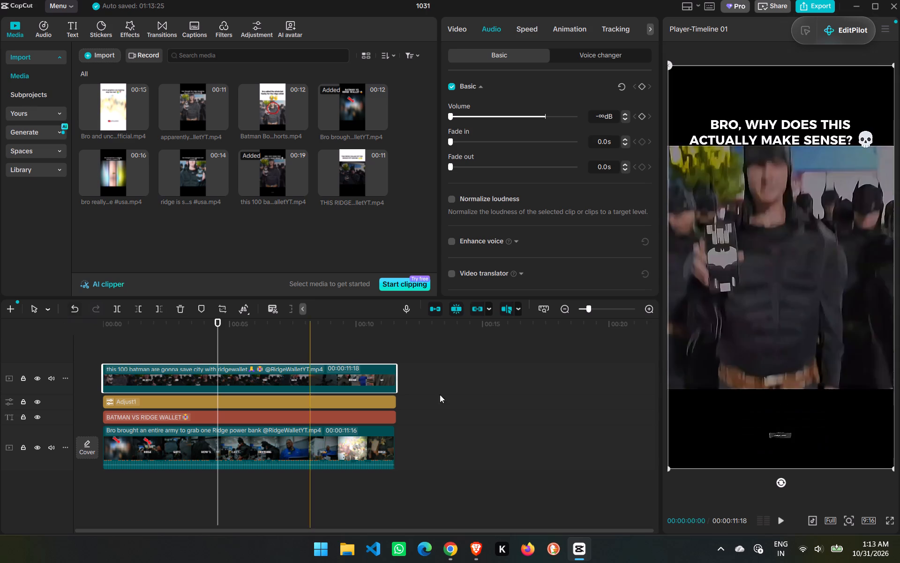
left_click(780, 530)
left_click(785, 522)
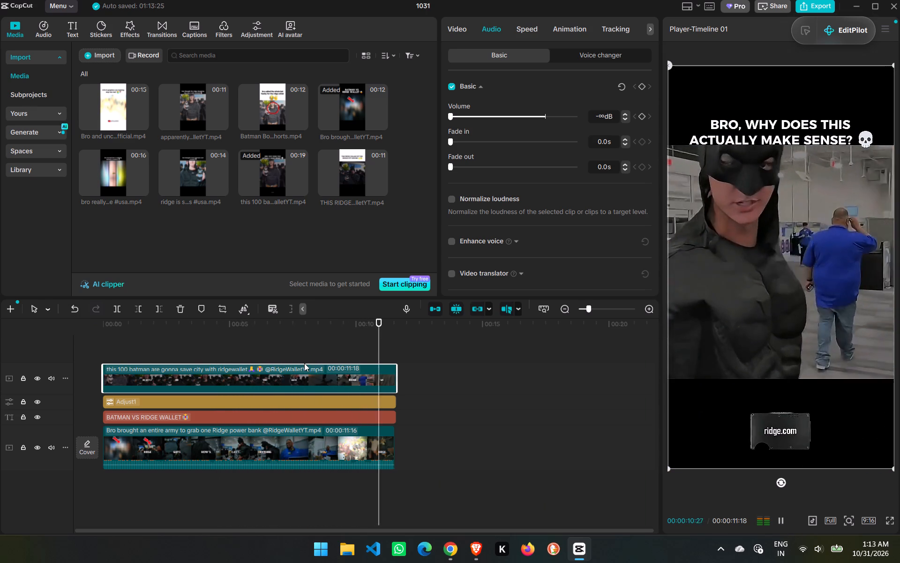
Crop the "this 100 batman" clip to the lower strip containing the Batman x Ridge card.
left_click(335, 373)
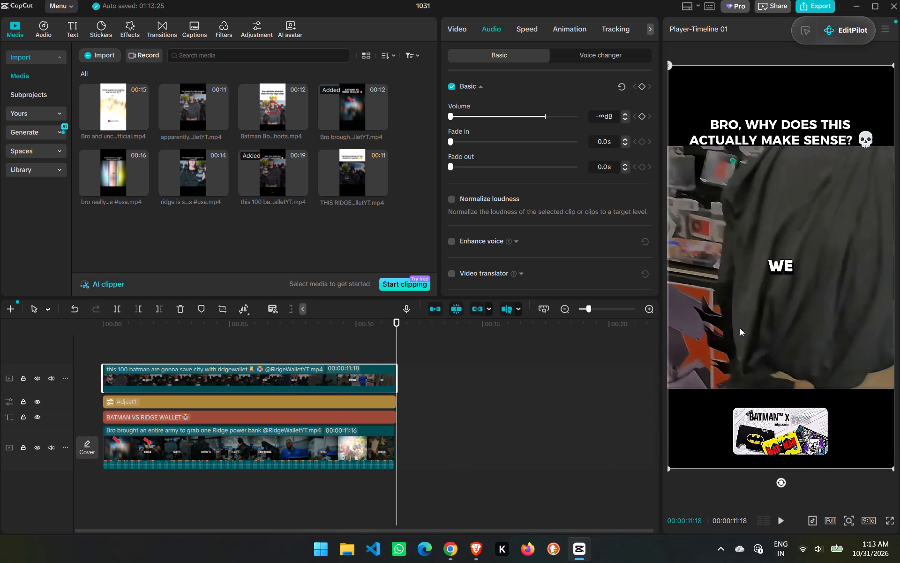
left_click(221, 310)
left_click_drag(451, 124, 451, 334)
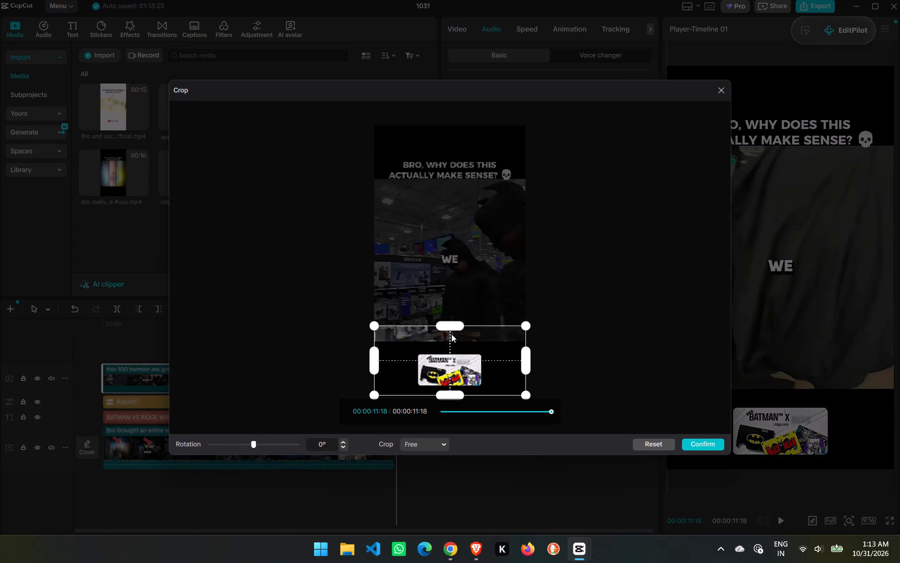
left_click_drag(451, 334, 453, 367)
left_click_drag(452, 336, 451, 363)
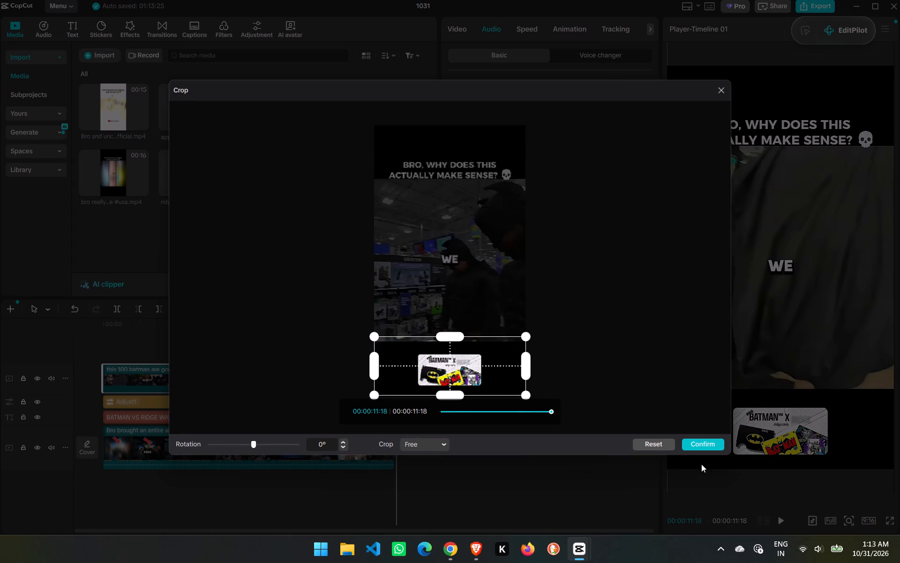
left_click(699, 446)
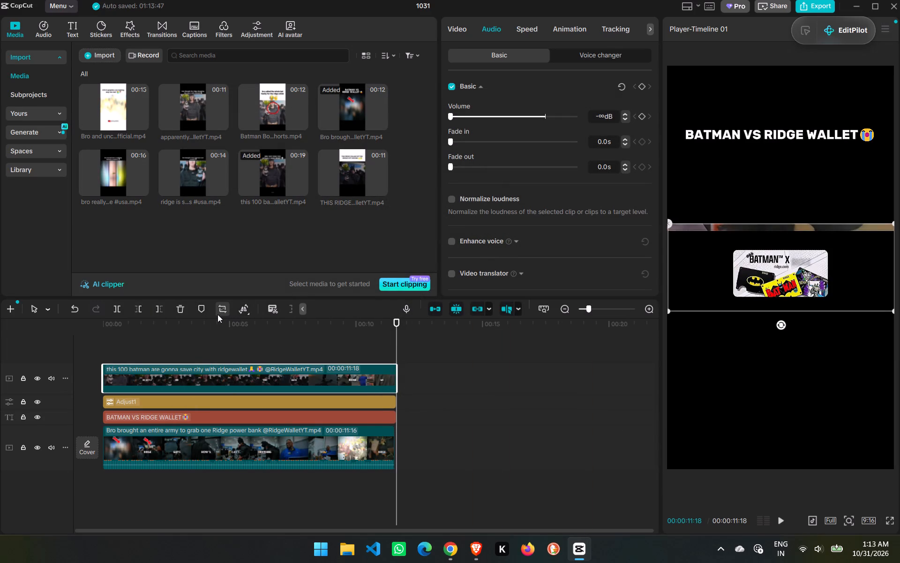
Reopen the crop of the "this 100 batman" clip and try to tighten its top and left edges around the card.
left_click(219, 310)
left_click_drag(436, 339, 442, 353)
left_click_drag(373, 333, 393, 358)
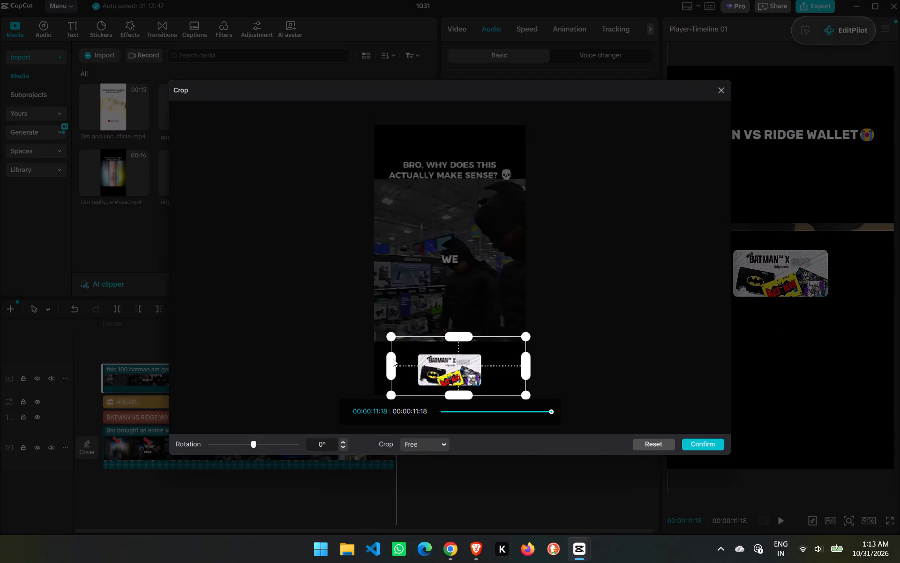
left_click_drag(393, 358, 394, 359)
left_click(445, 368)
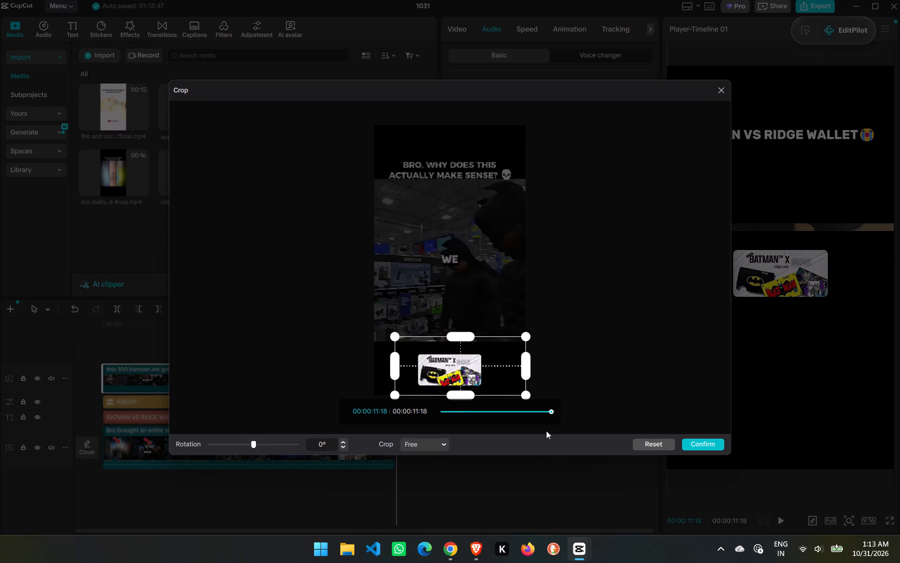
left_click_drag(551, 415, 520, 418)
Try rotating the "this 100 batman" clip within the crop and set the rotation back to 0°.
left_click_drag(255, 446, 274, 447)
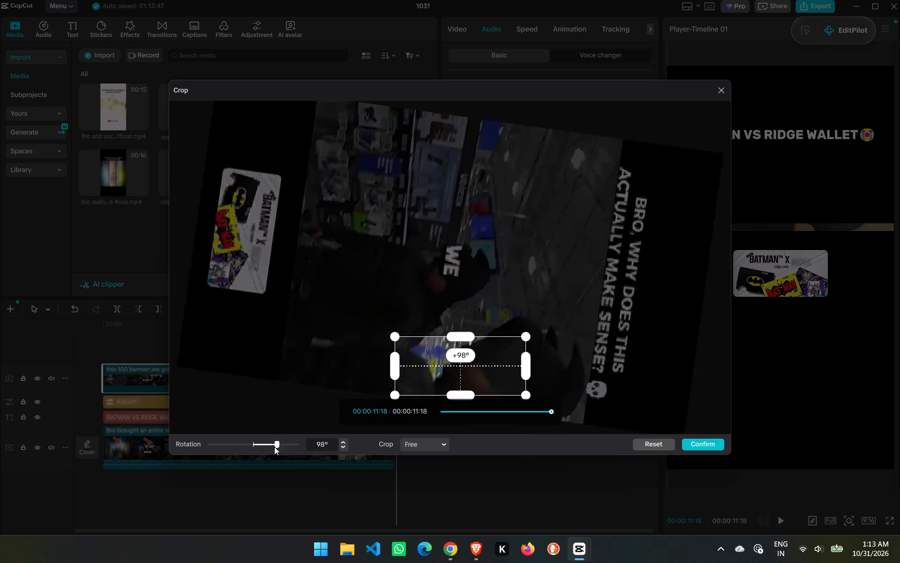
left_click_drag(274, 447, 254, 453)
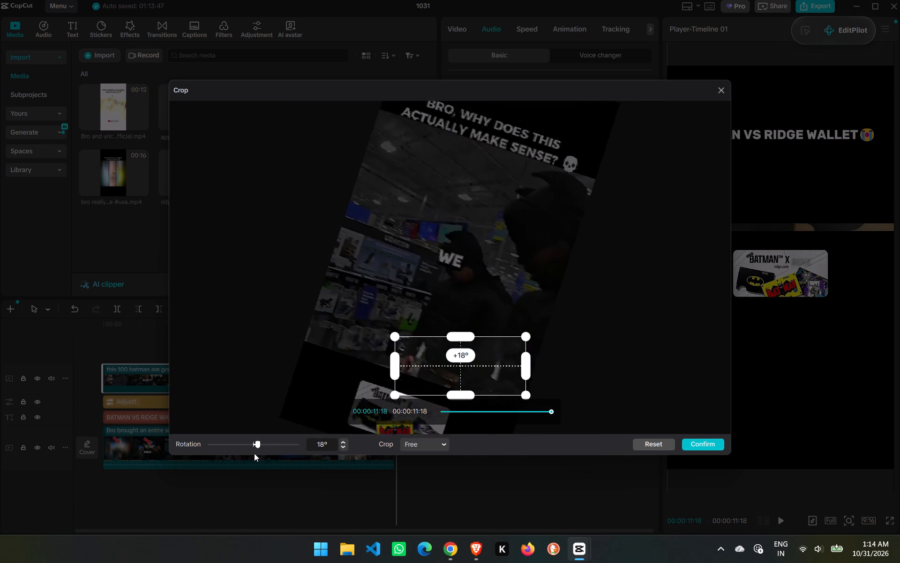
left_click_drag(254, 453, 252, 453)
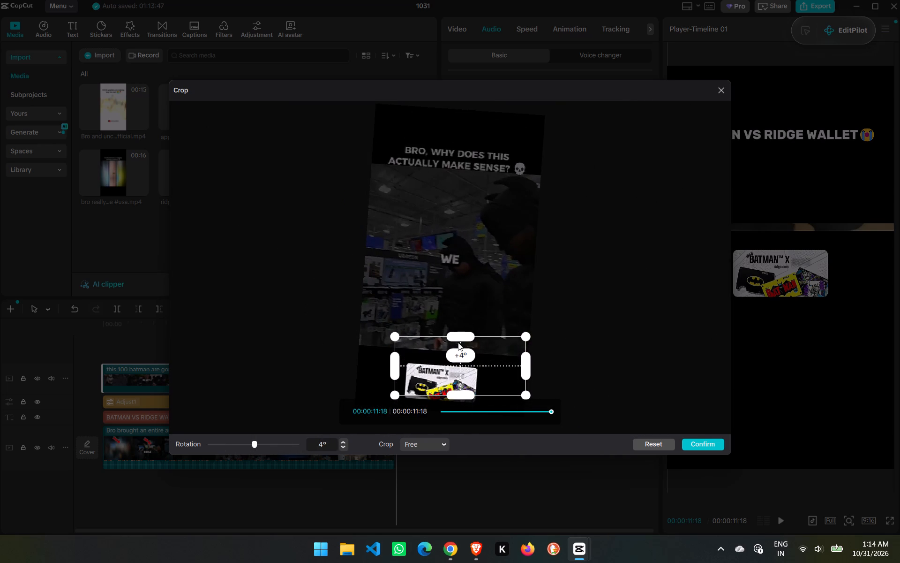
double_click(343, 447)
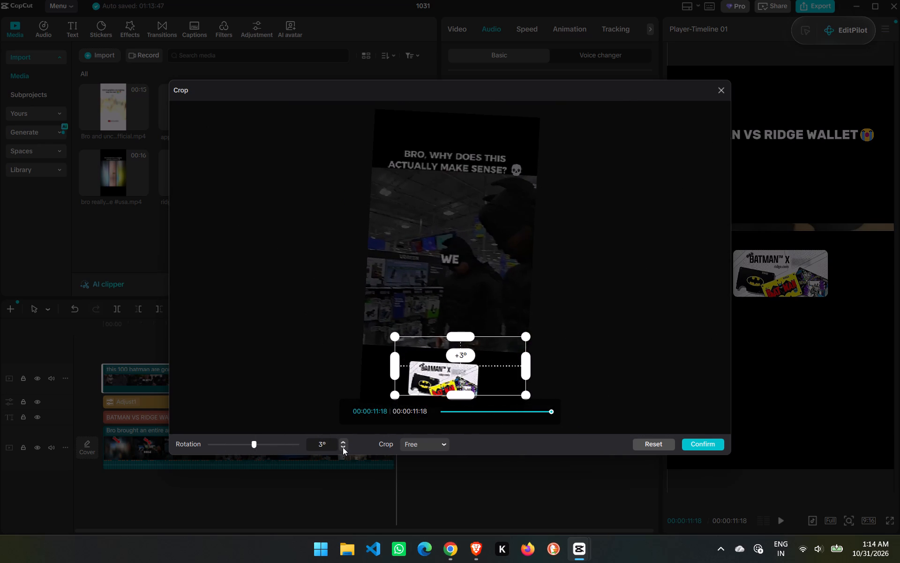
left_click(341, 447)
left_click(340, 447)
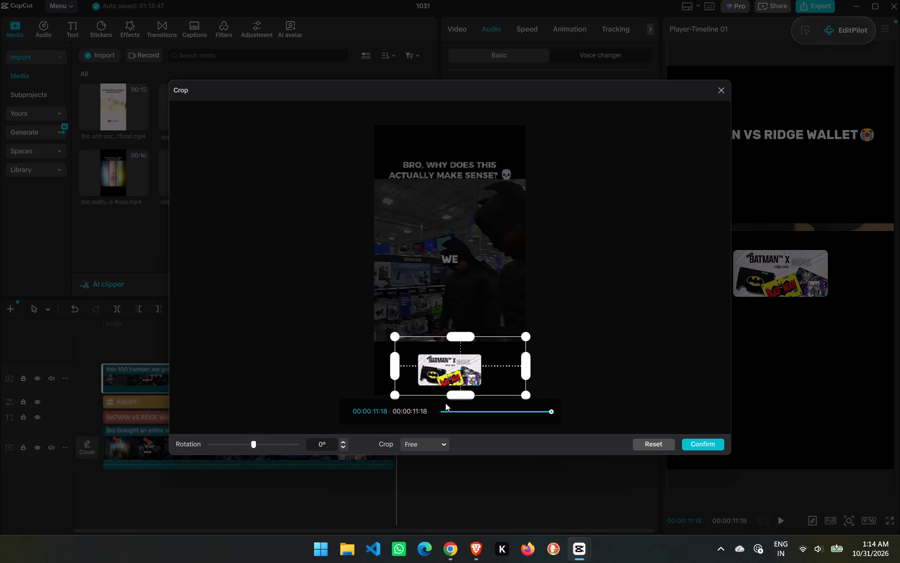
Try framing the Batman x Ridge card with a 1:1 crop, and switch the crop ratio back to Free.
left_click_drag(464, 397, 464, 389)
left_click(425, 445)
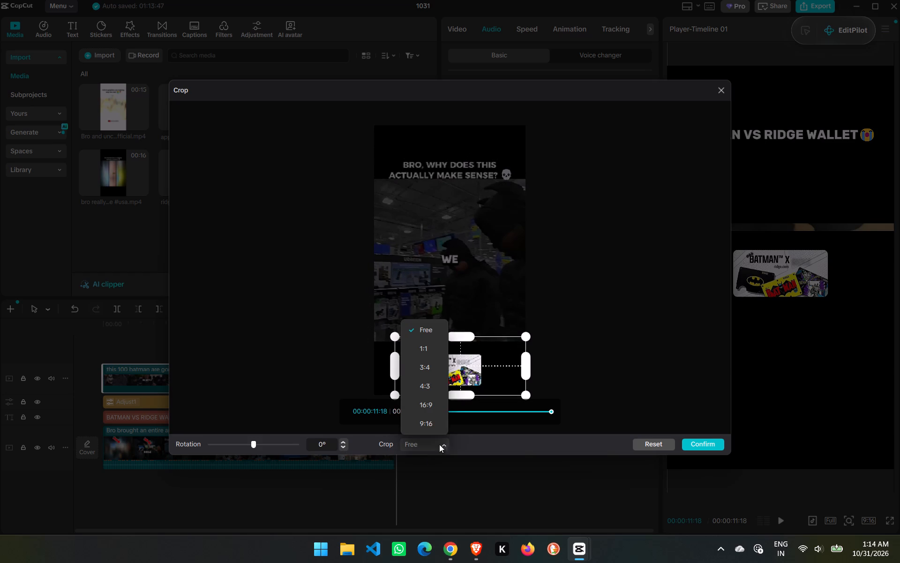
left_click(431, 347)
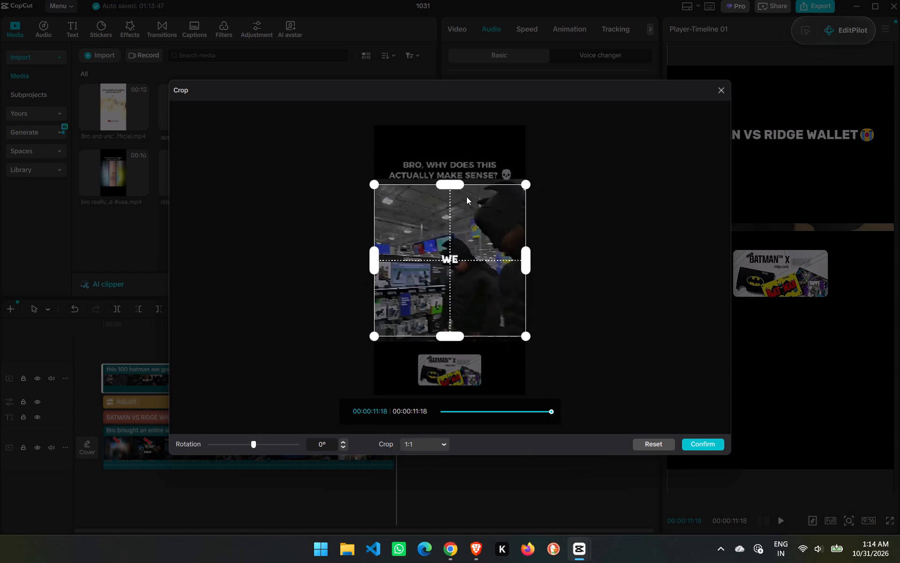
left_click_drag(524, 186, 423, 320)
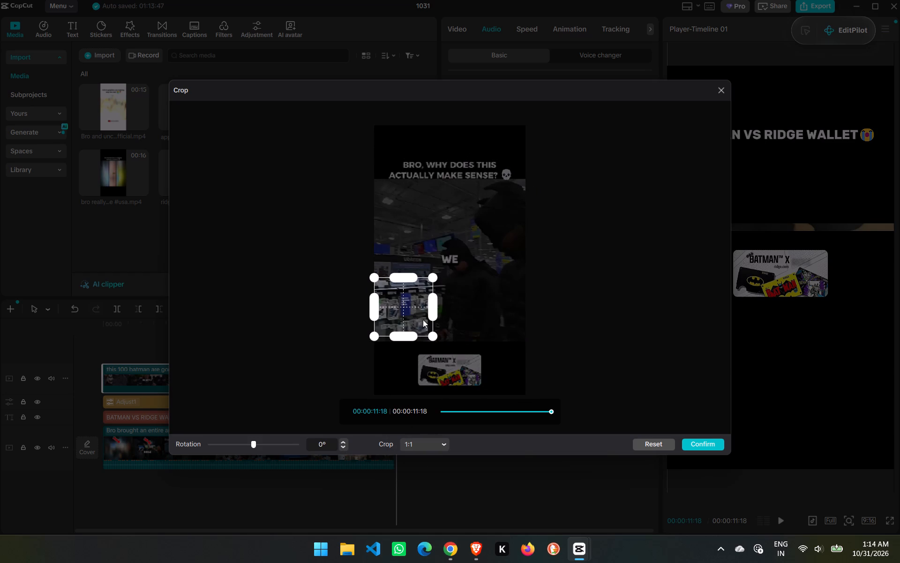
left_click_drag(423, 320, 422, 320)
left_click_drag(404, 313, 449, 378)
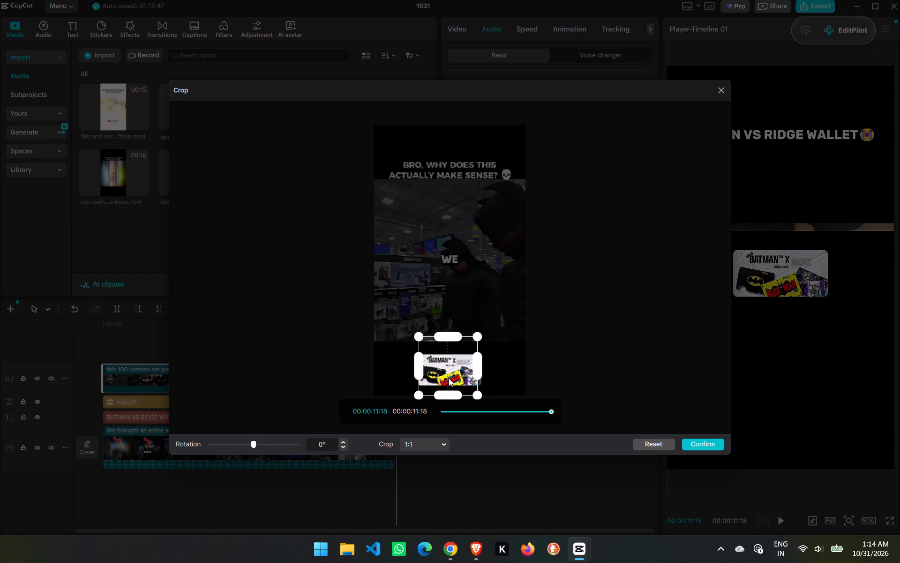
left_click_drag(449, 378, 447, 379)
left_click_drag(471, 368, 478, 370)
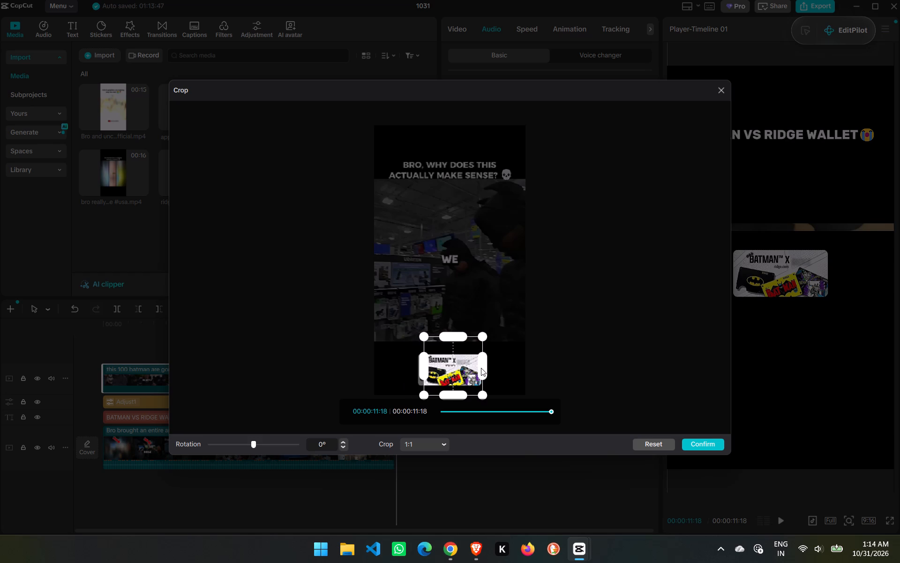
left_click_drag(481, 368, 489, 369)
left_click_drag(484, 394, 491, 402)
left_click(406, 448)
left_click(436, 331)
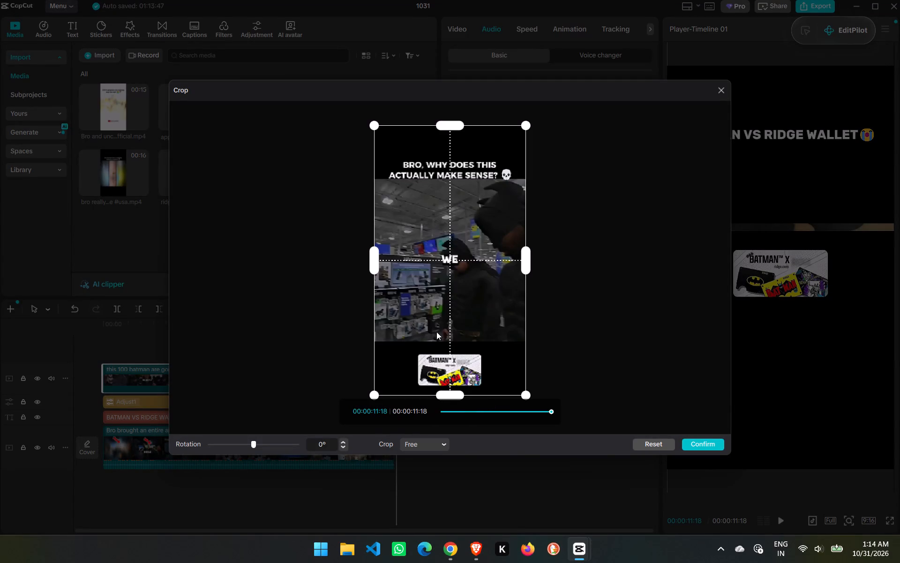
Crop the "this 100 batman" clip tightly around the Batman x Ridge card on all sides but the bottom, and apply the crop.
left_click_drag(459, 127, 469, 537)
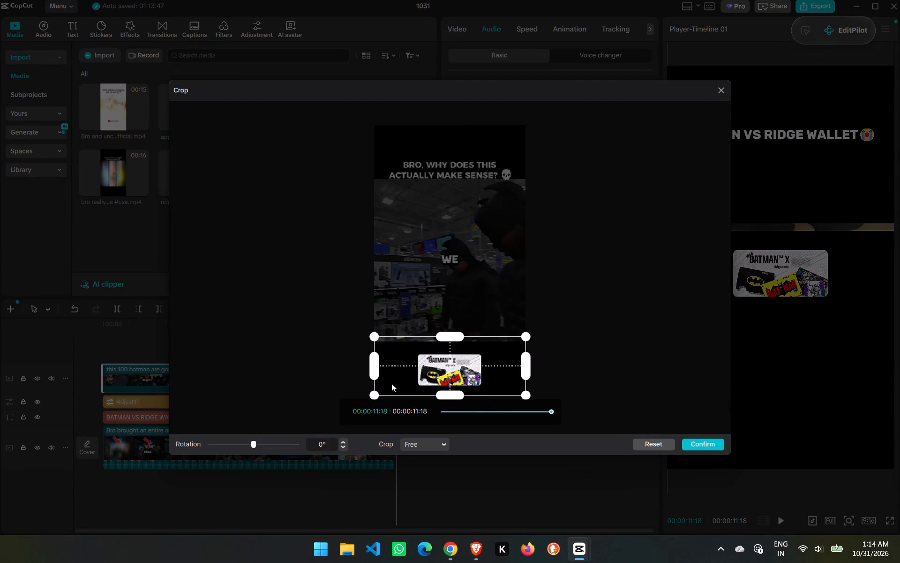
left_click_drag(374, 368, 406, 371)
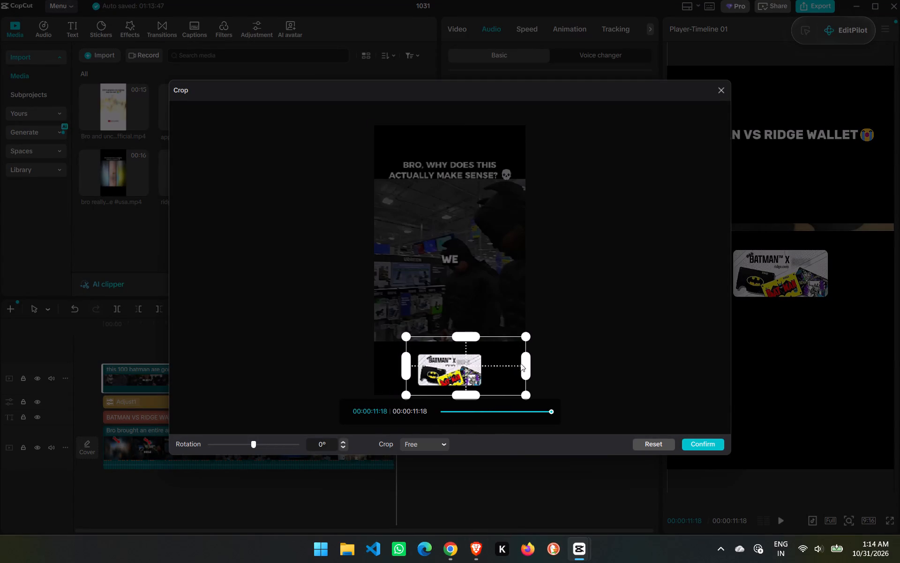
left_click_drag(525, 364, 488, 379)
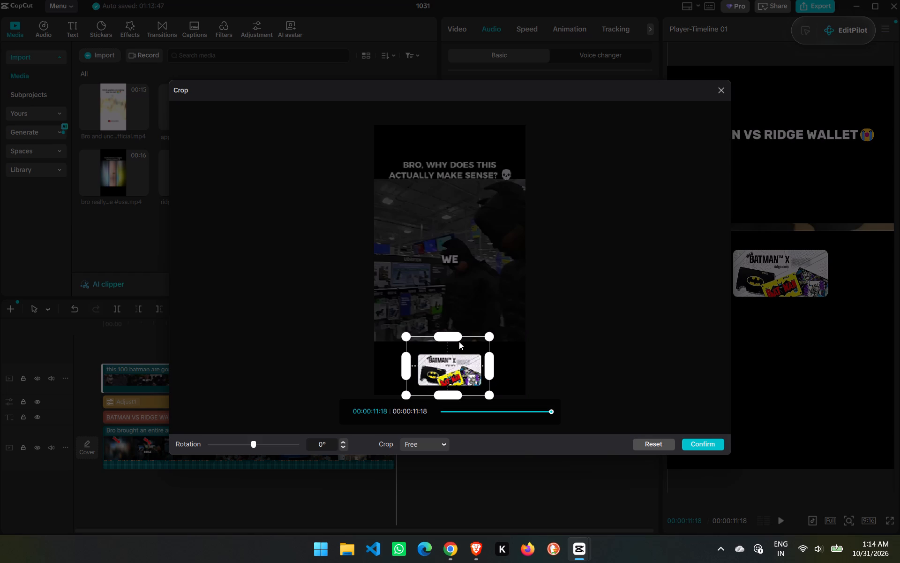
left_click_drag(453, 337, 456, 368)
left_click(701, 442)
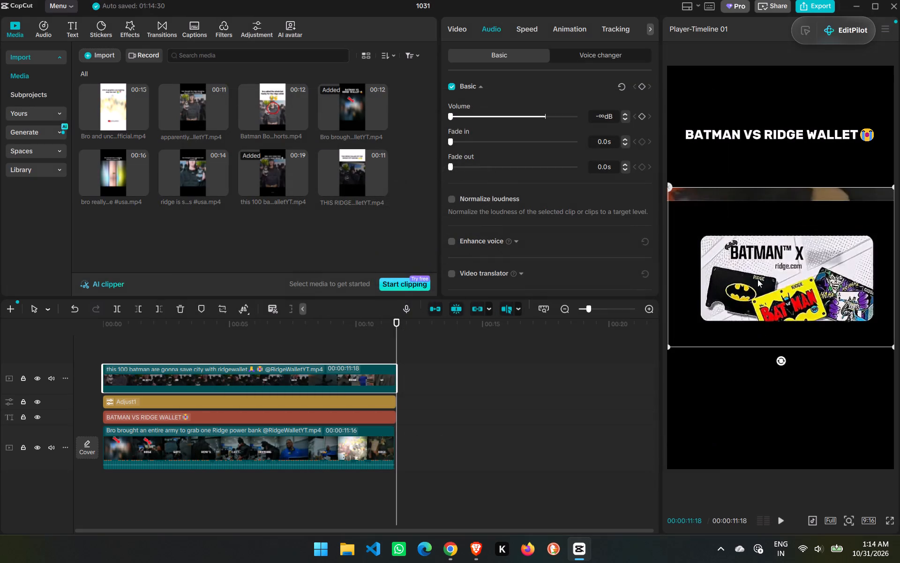
Shrink the Batman x Ridge card overlay and centre it in the black area just below the main footage.
left_click_drag(759, 274, 758, 335)
left_click(663, 410)
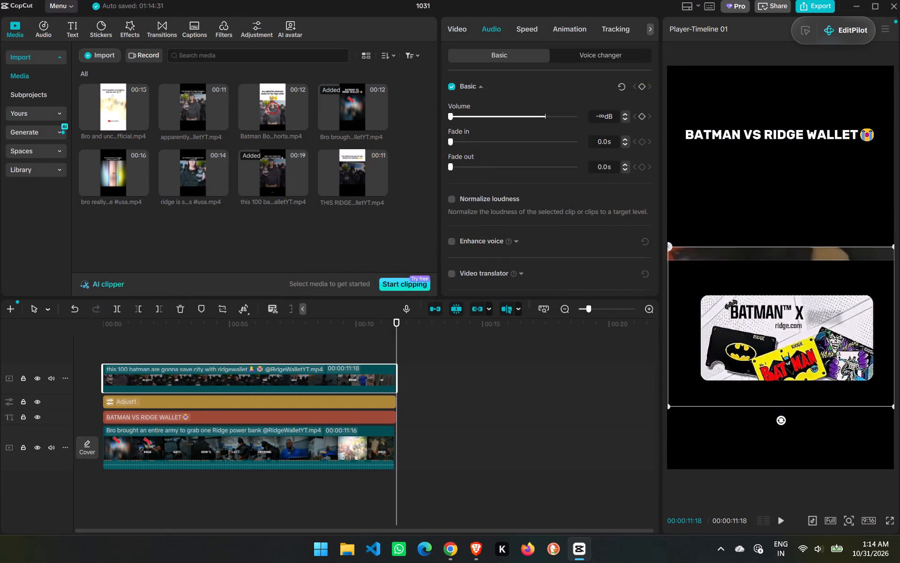
left_click_drag(669, 405, 735, 374)
left_click_drag(764, 324, 764, 370)
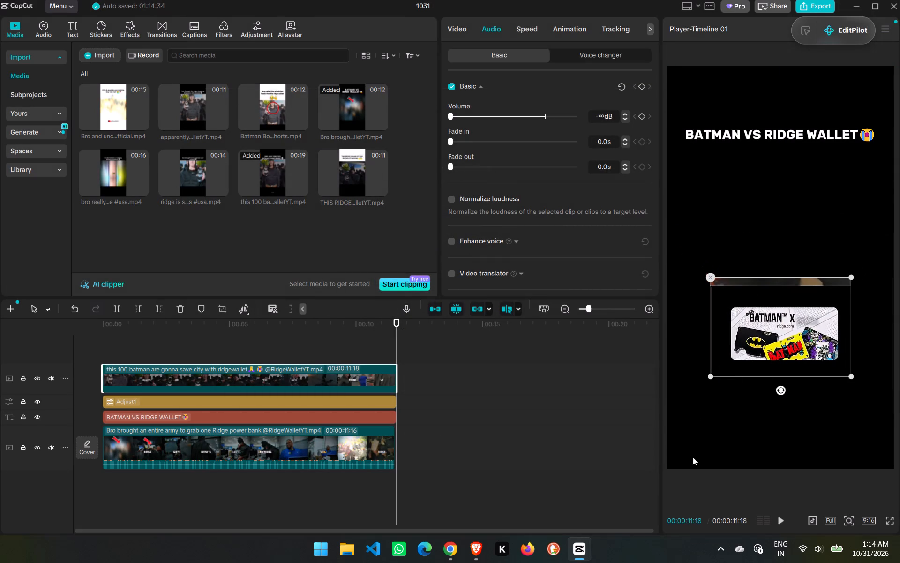
left_click(781, 522)
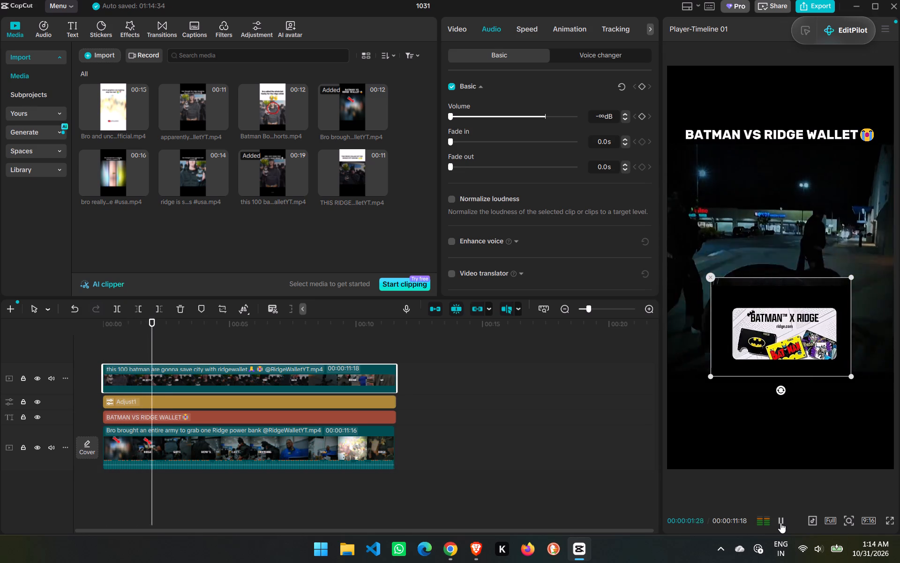
left_click_drag(809, 335, 820, 405)
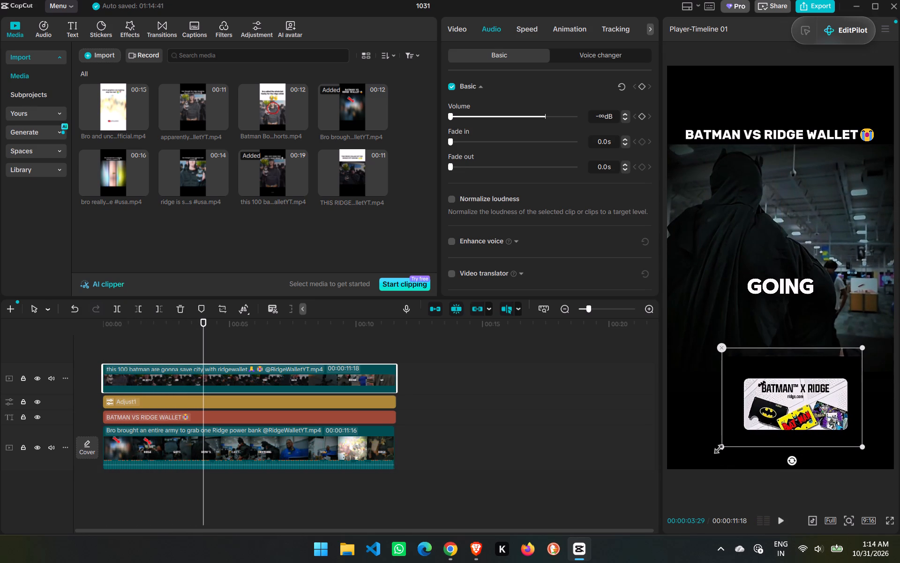
left_click_drag(724, 447, 757, 426)
left_click_drag(797, 395, 793, 400)
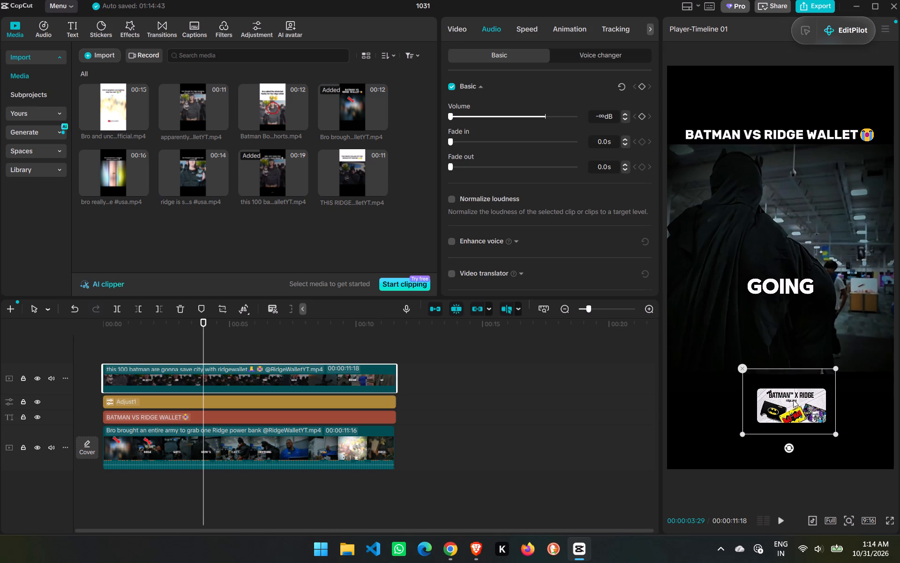
left_click_drag(793, 400, 784, 399)
left_click(782, 516)
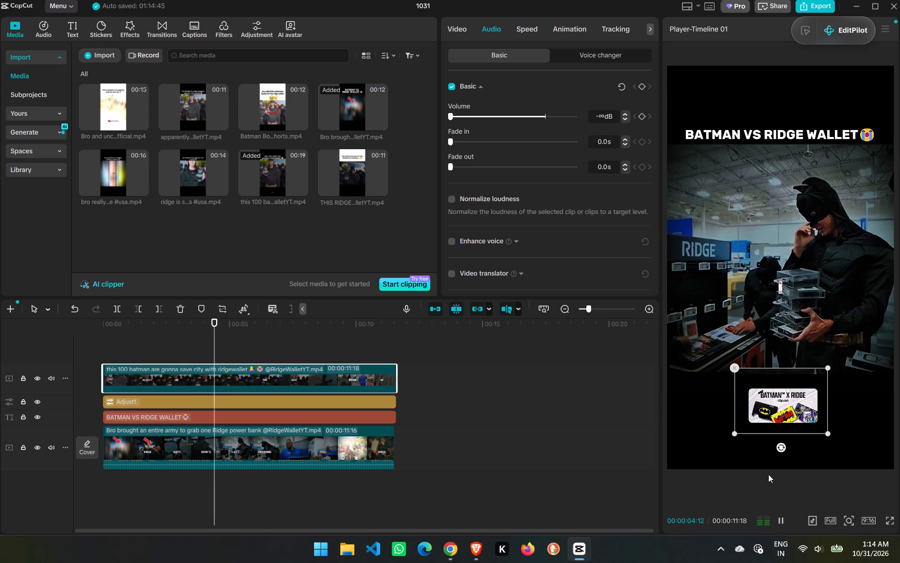
left_click(735, 432)
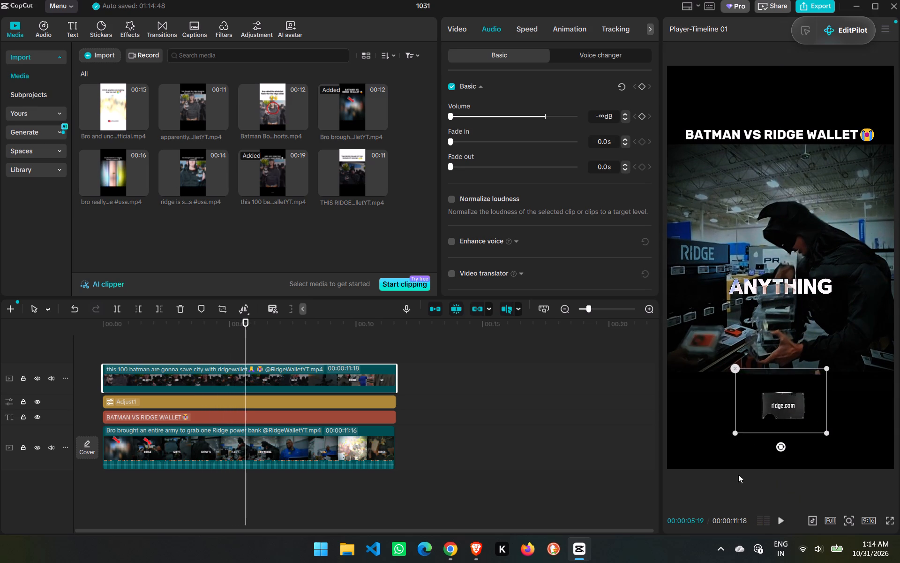
Play the short through to its end in full screen to check the card overlay, and return to the editor.
left_click(780, 514)
left_click(659, 441)
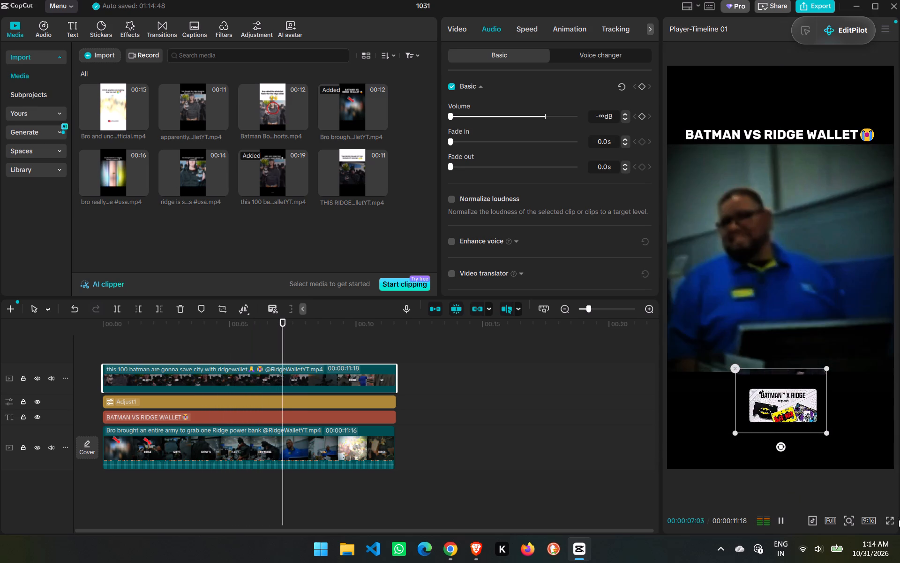
left_click(882, 518)
left_click(888, 522)
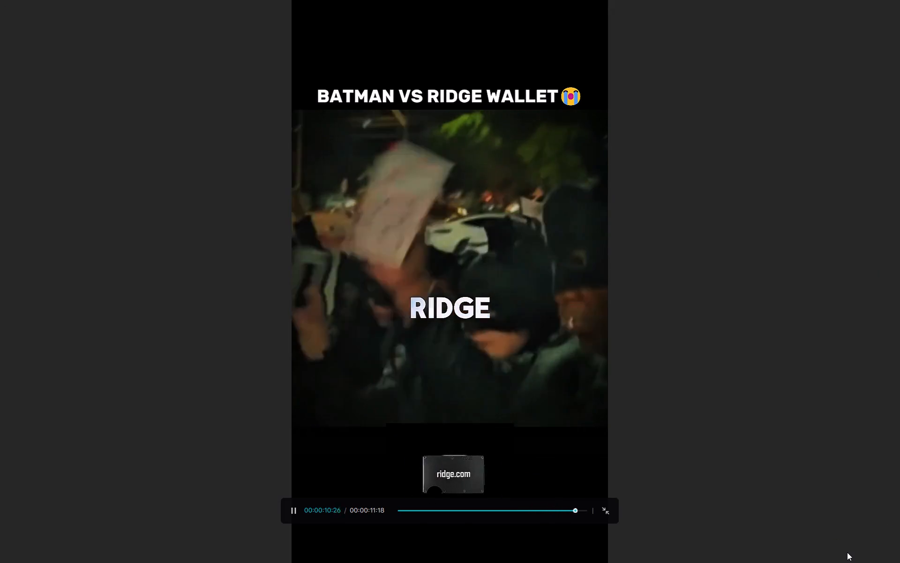
left_click(420, 452)
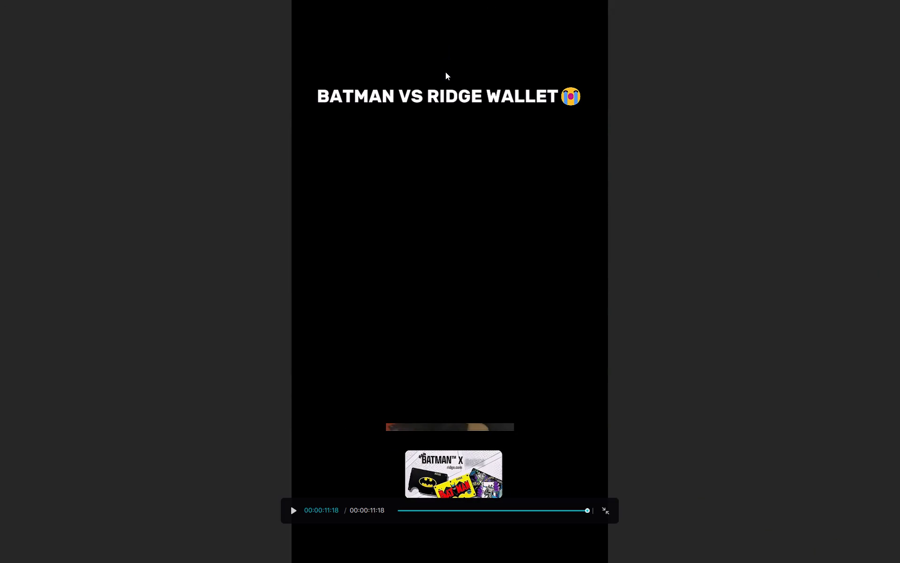
key("f")
key("f")
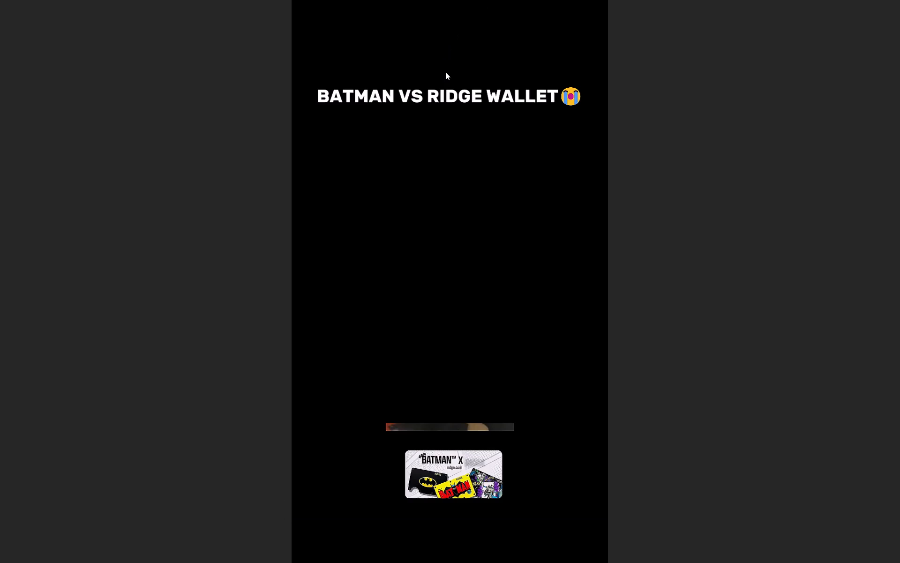
left_click(589, 541)
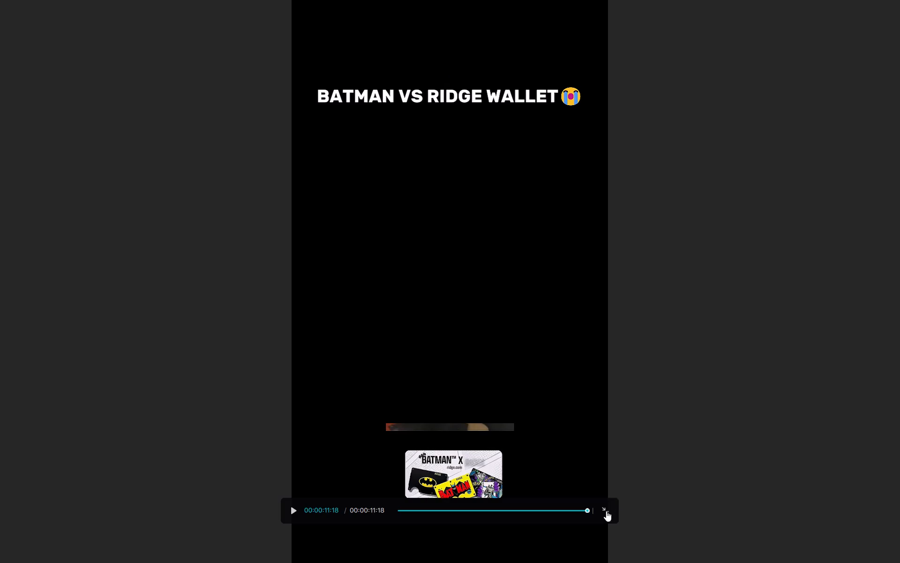
left_click(606, 513)
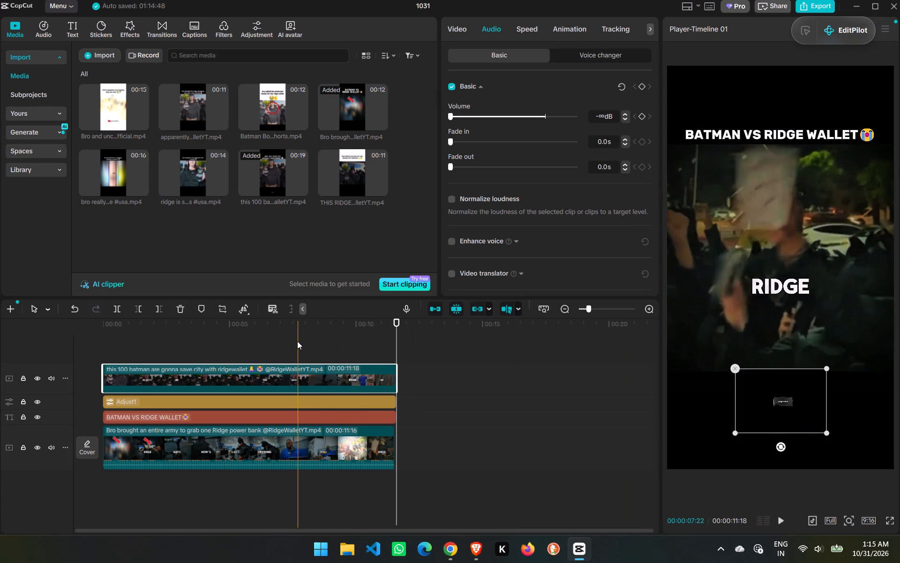
Trim the end of the main "Bro brought an entire army" clip to 11:13 and the "this 100 batman" overlay to 11:15.
left_click(389, 438)
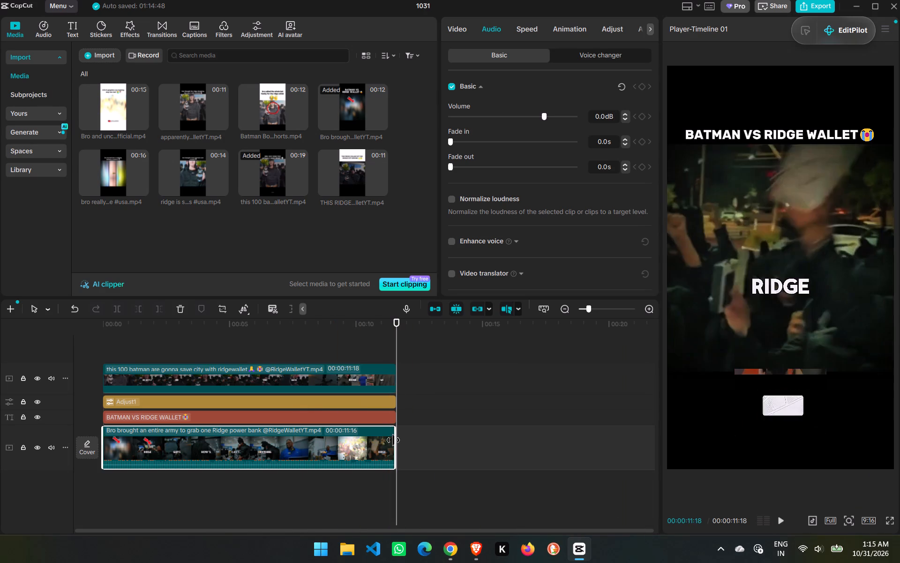
left_click(393, 440)
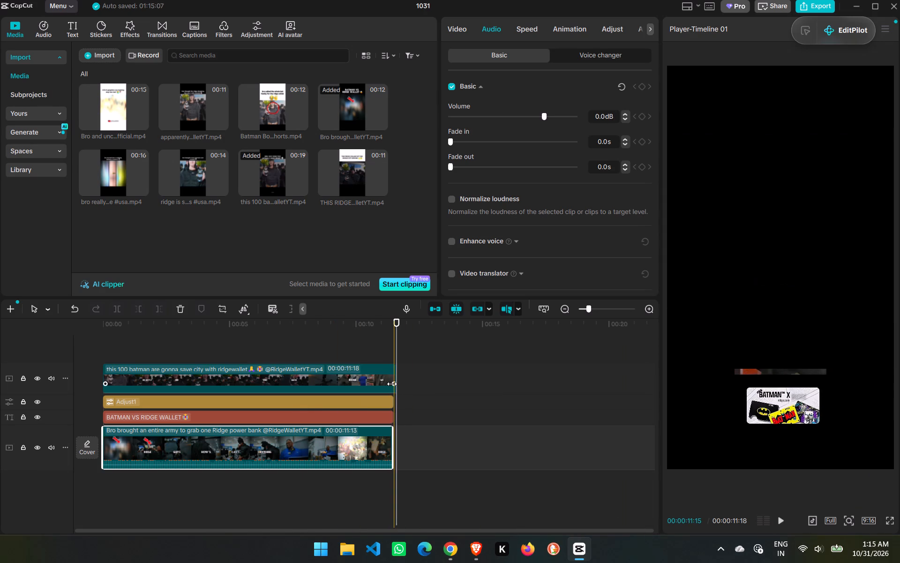
left_click(392, 384)
left_click_drag(396, 382, 391, 384)
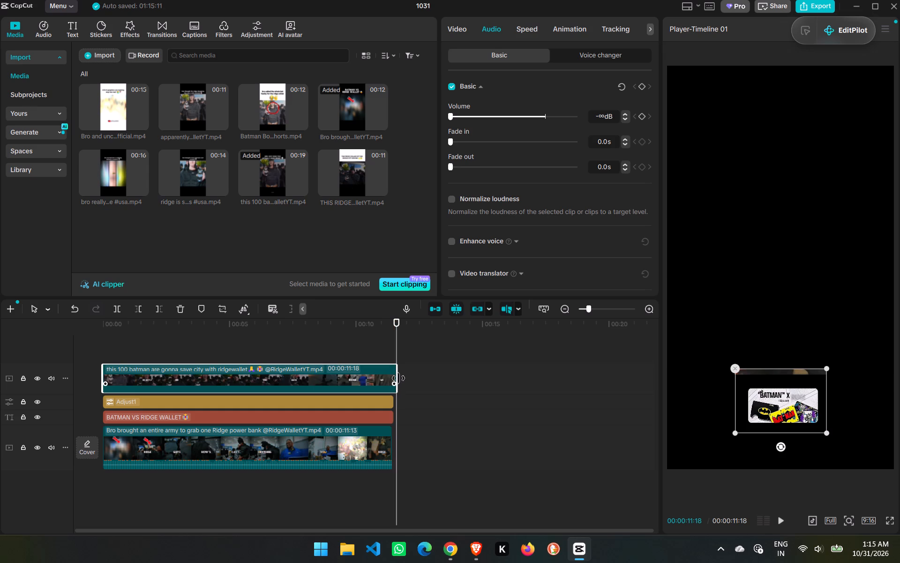
left_click_drag(398, 378, 390, 379)
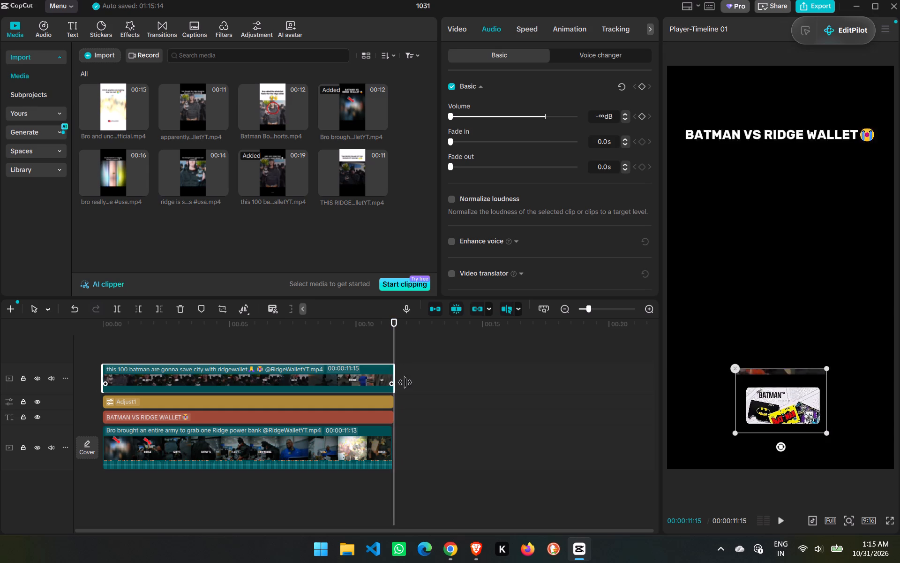
Play back the trimmed short from near its beginning to review the caption, footage and card overlay together.
left_click(780, 517)
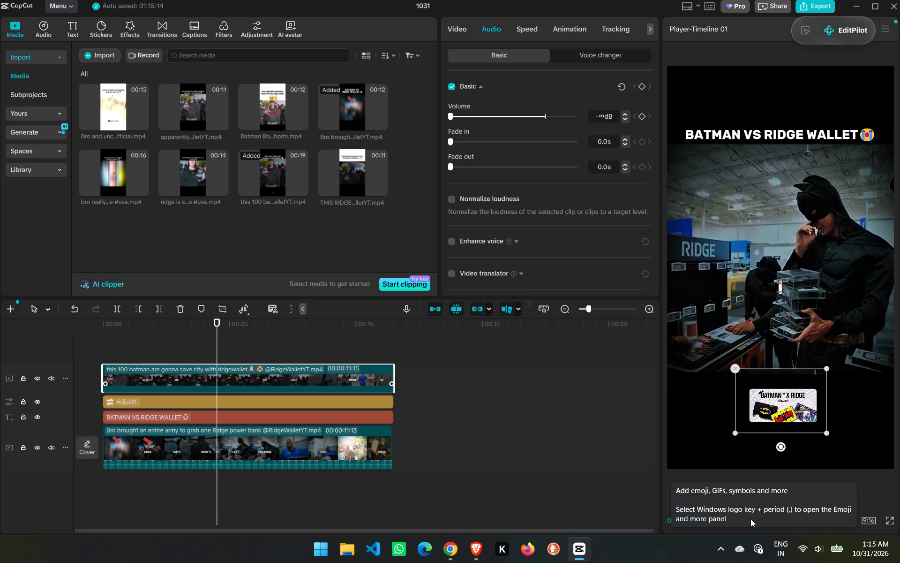
left_click(534, 425)
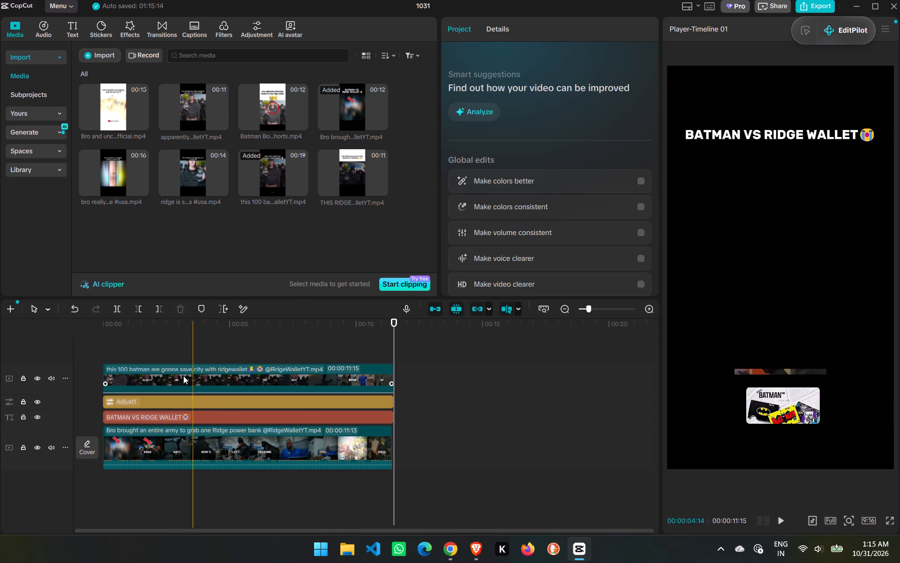
left_click(112, 335)
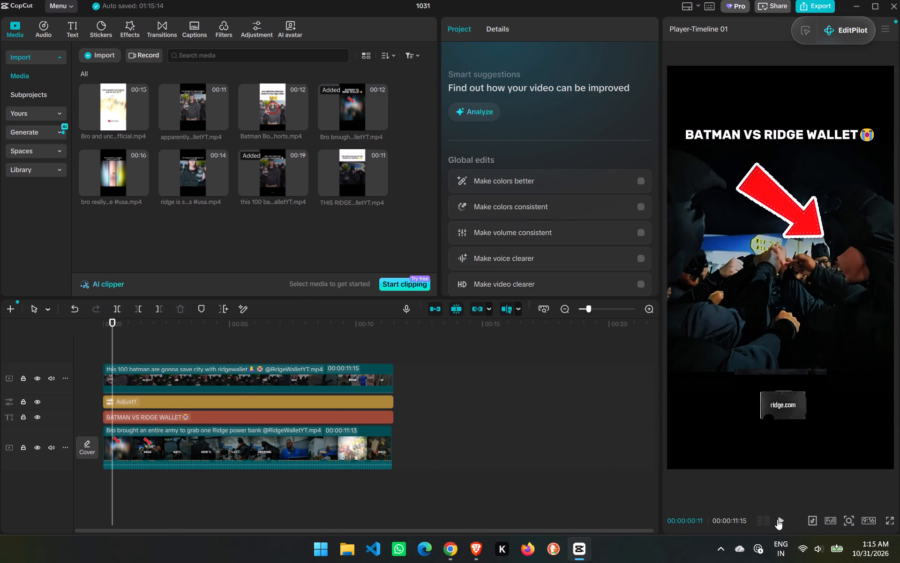
left_click(779, 520)
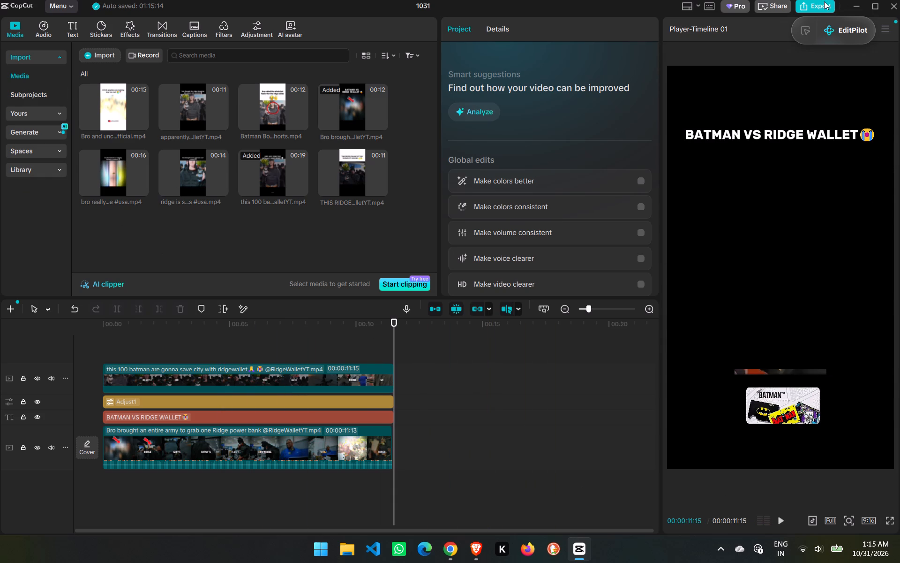
Delete the Adjust1 adjustment layer from the timeline.
left_click(277, 391)
left_click(278, 396)
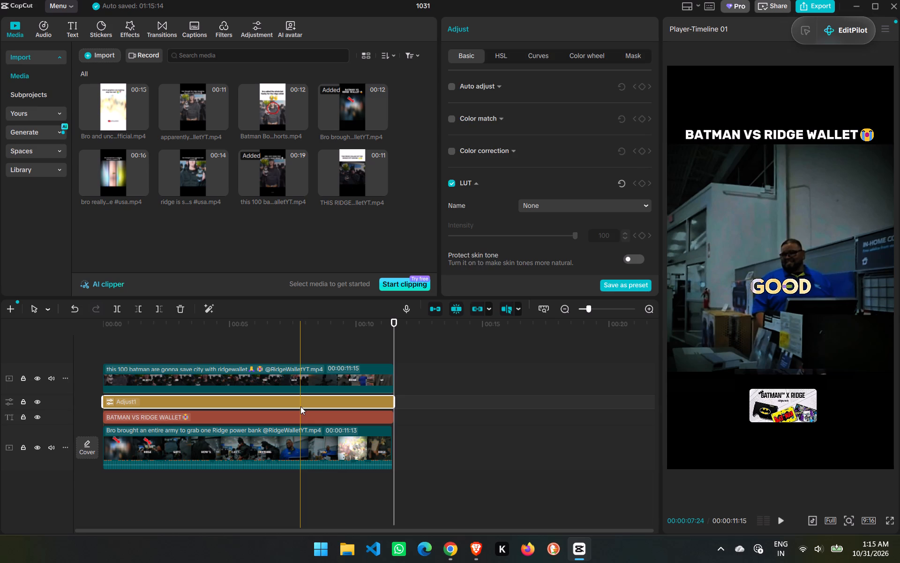
key("Delete")
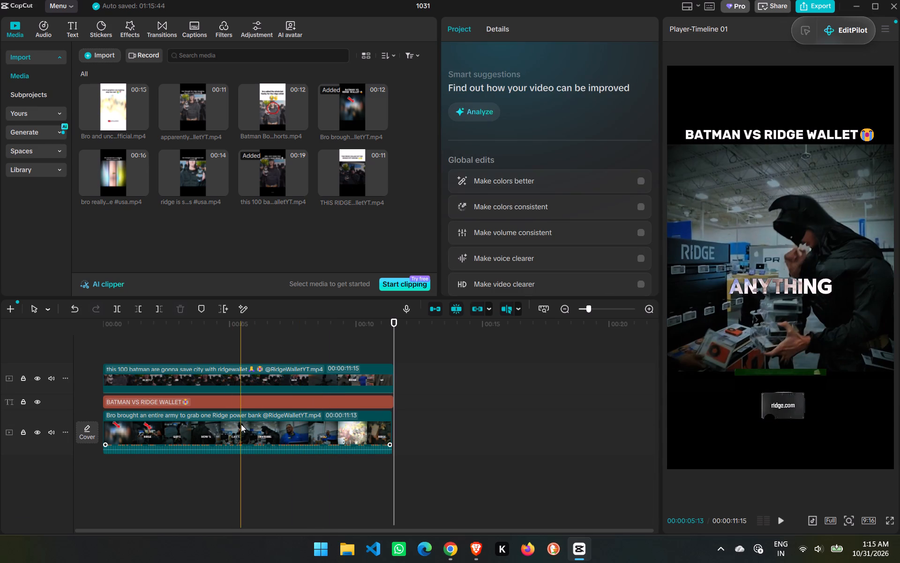
Export the short using its copied caption text "BATMAN VS RIDGE WALLET😭" as the file name, and close the export window when saved.
left_click(826, 8)
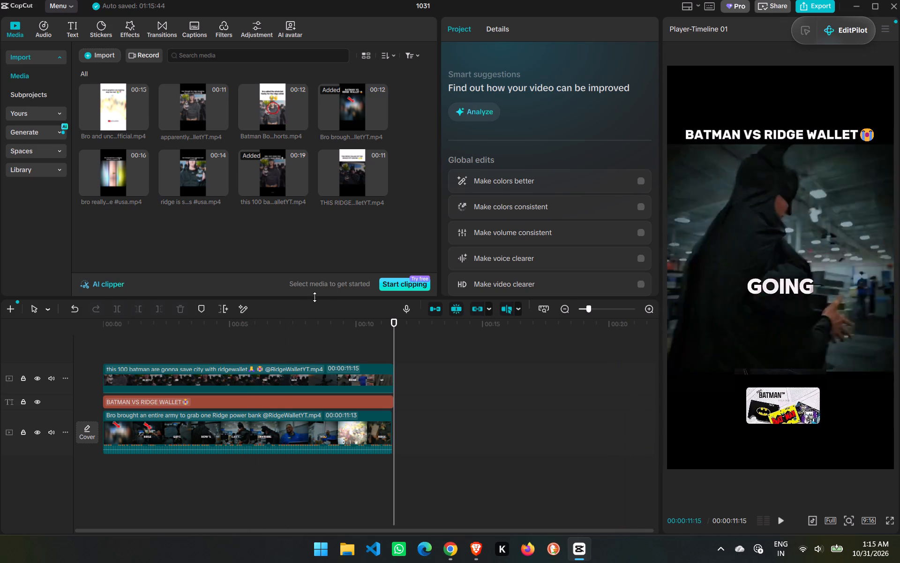
left_click(300, 400)
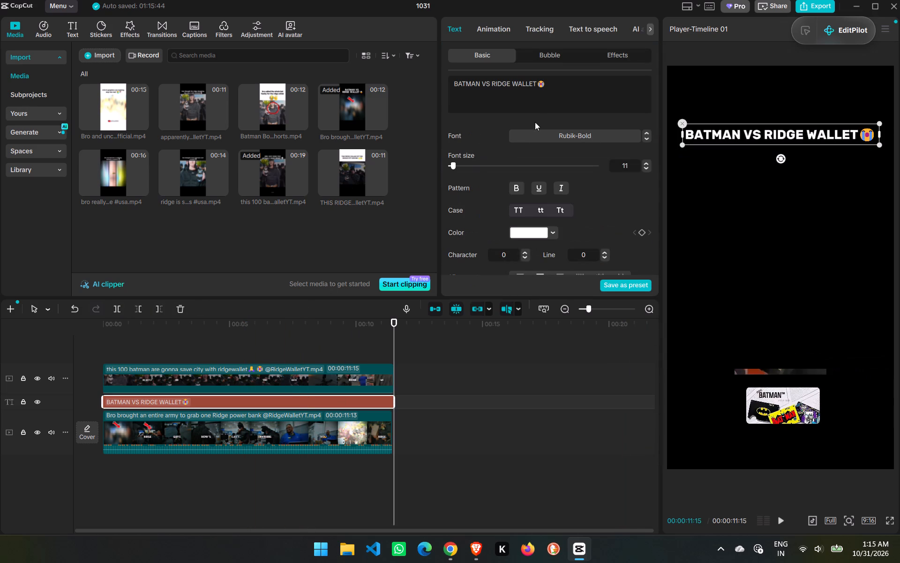
left_click(554, 95)
key("ctrl+a")
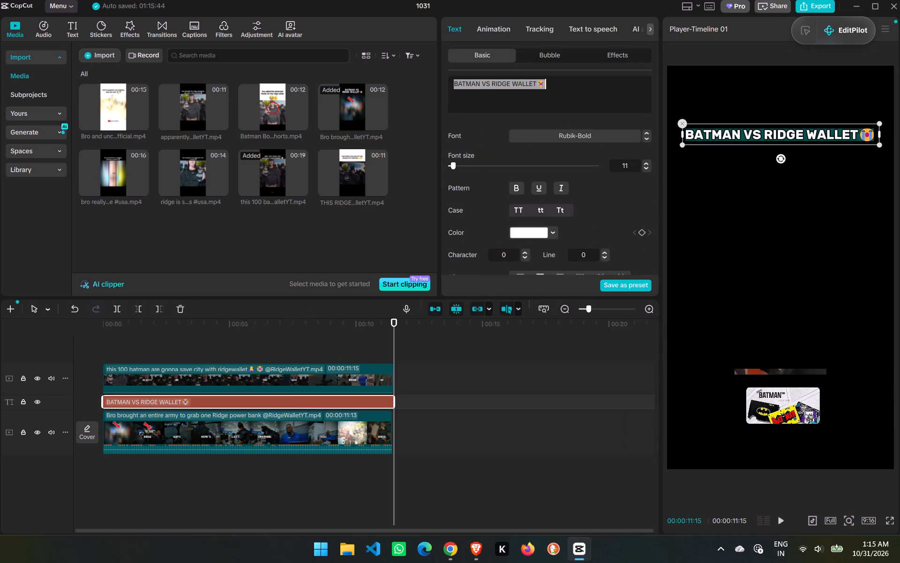
key("ctrl+c")
left_click(810, 2)
left_click(592, 132)
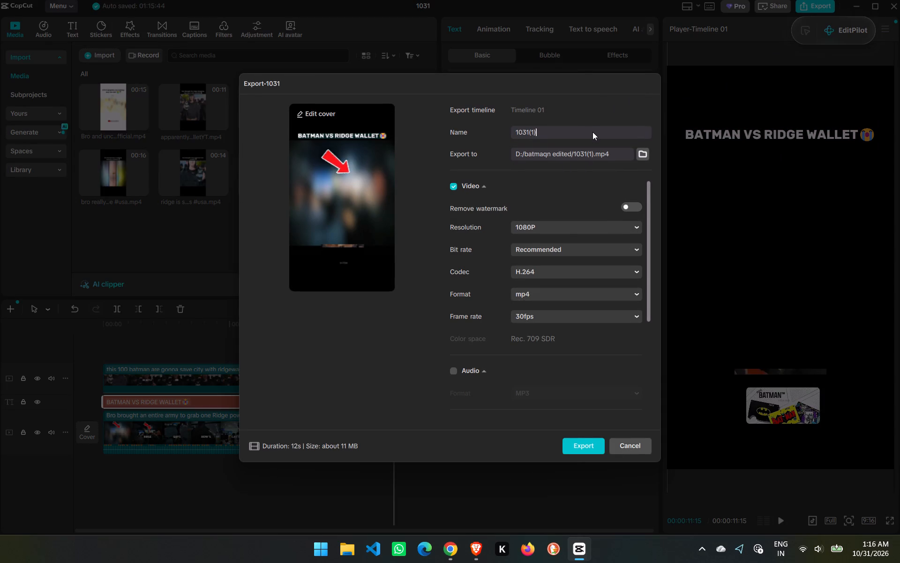
key("ctrl+a")
key("ctrl+v")
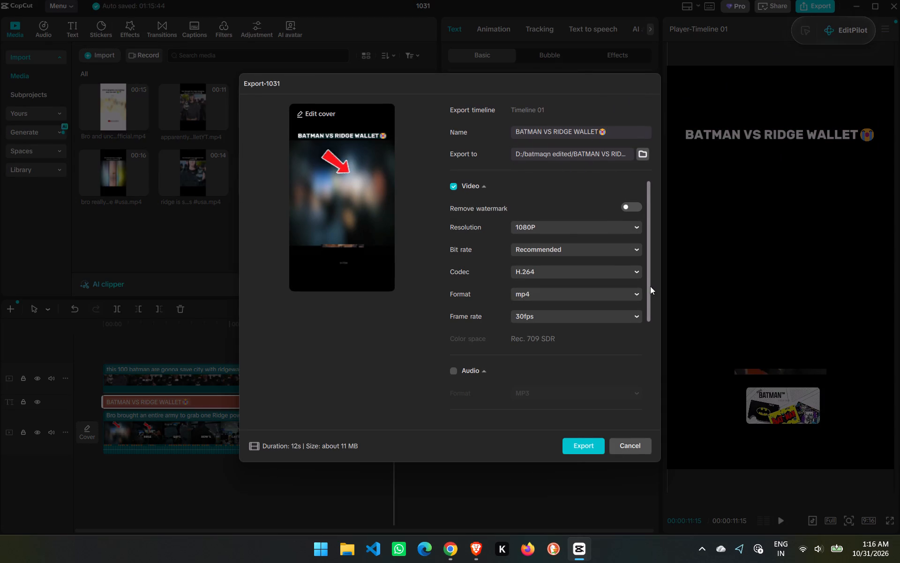
left_click(589, 446)
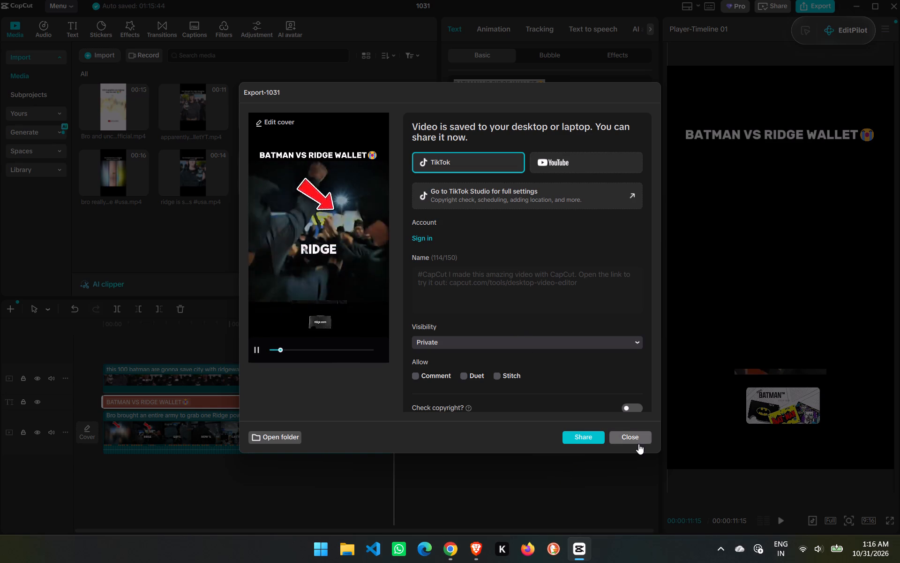
left_click(639, 442)
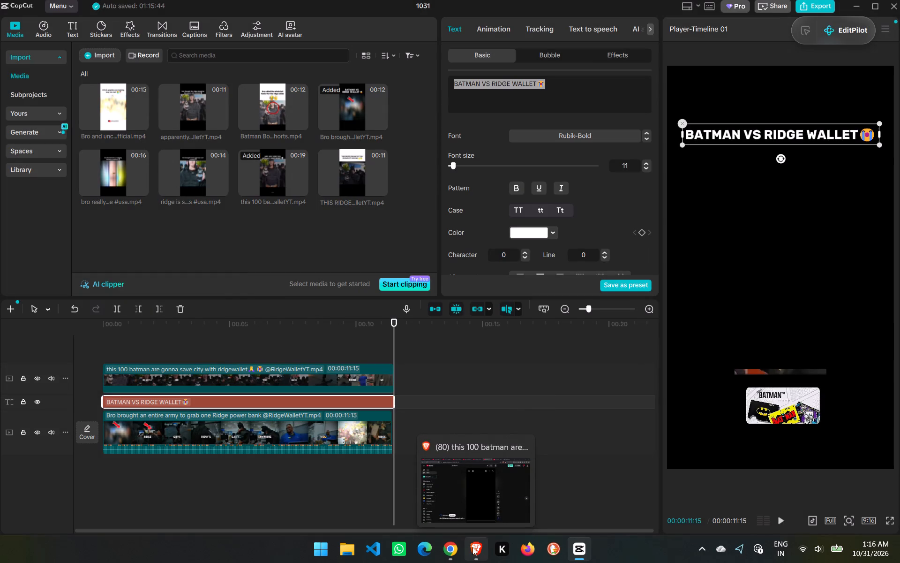
Switch to Chrome and open a new browser window under the other profile.
left_click(448, 558)
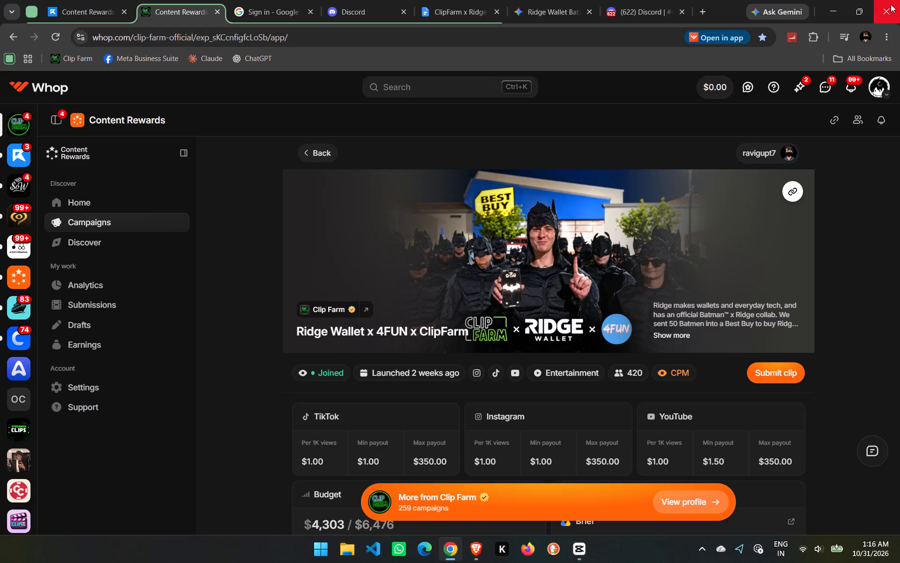
left_click(867, 27)
scroll(745, 417, "down", 1)
left_click(748, 434)
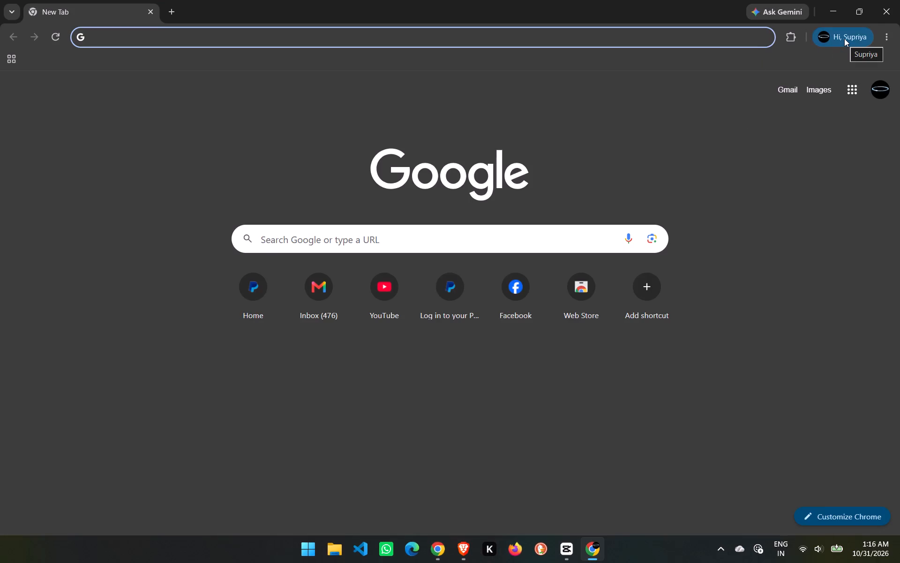
Open YouTube and go to the signed-in Haloclpz channel page.
left_click(383, 293)
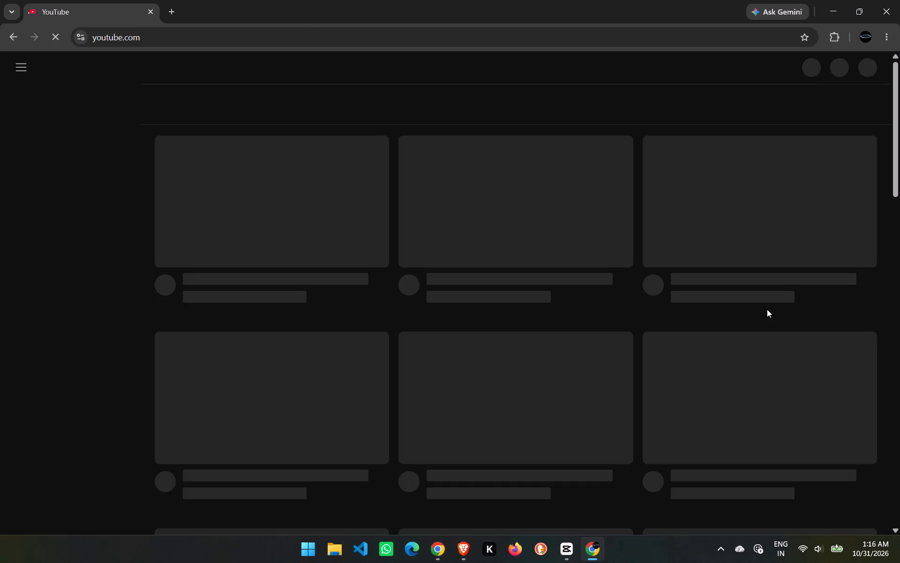
left_click(872, 70)
left_click(874, 65)
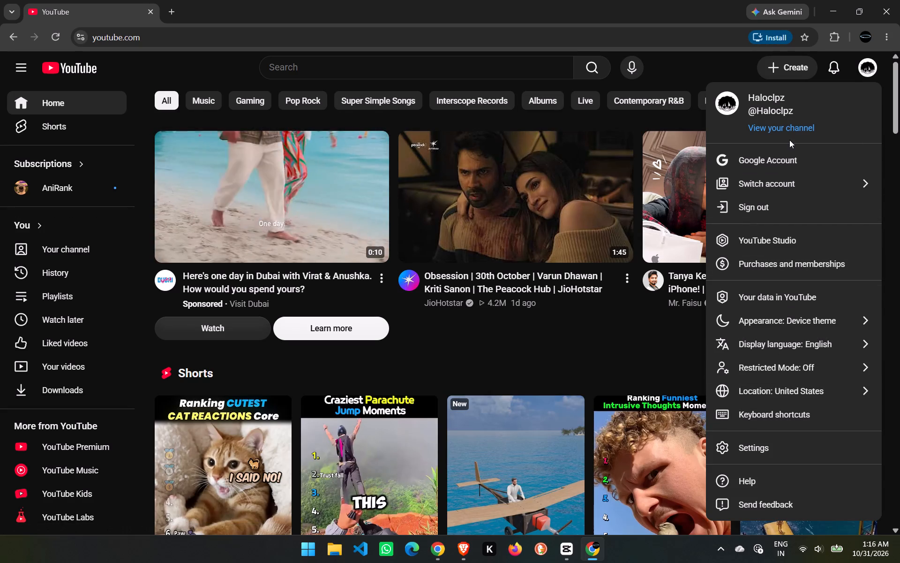
left_click(792, 131)
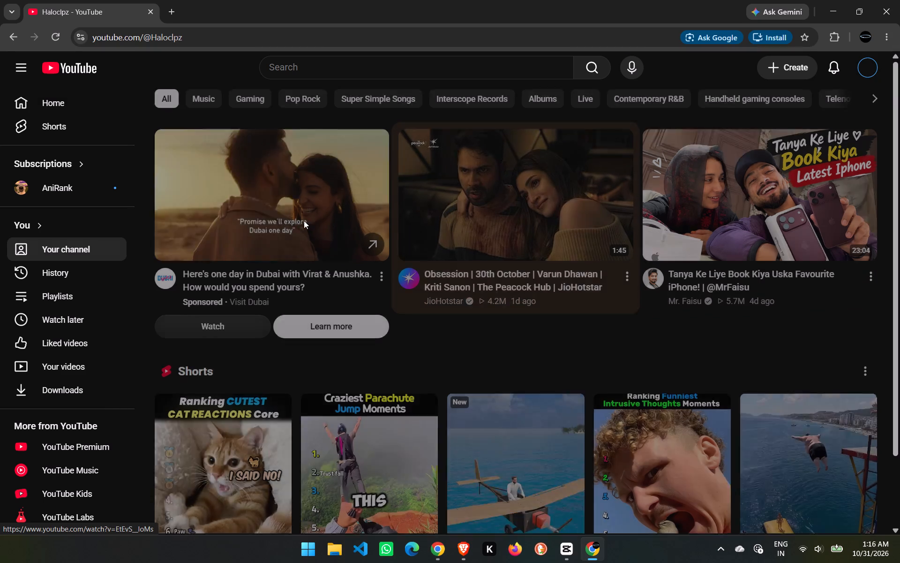
Open YouTube Studio for the Haloclpz channel, check its content list, and return to the channel dashboard.
left_click(862, 64)
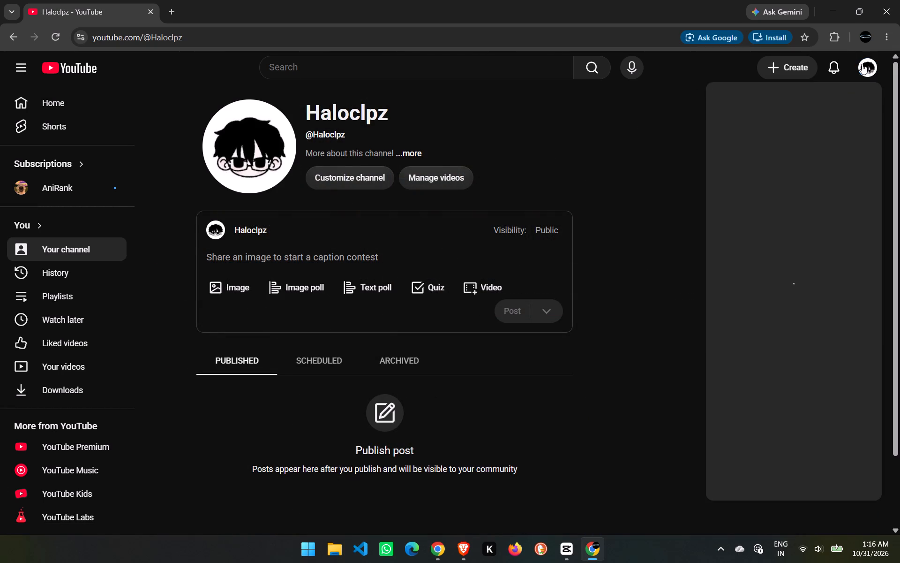
left_click(810, 242)
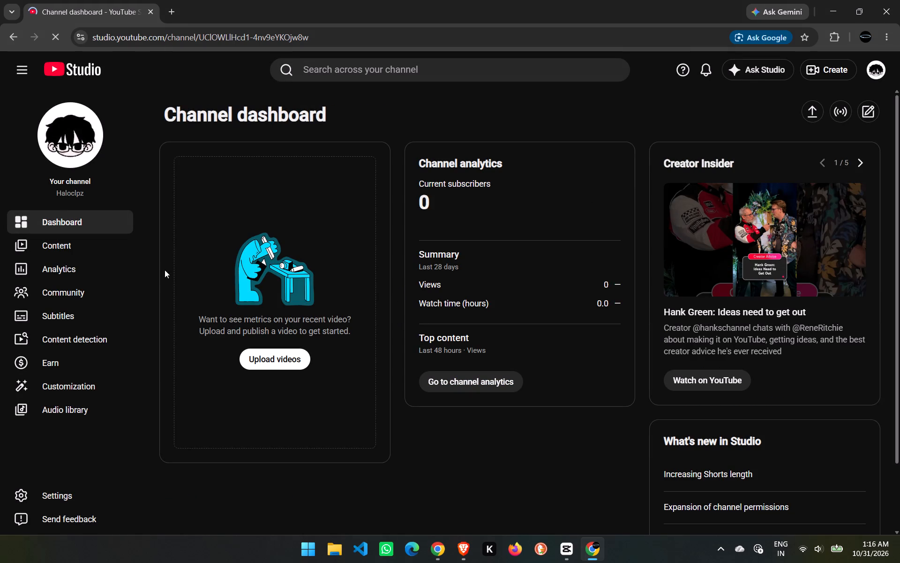
left_click(110, 251)
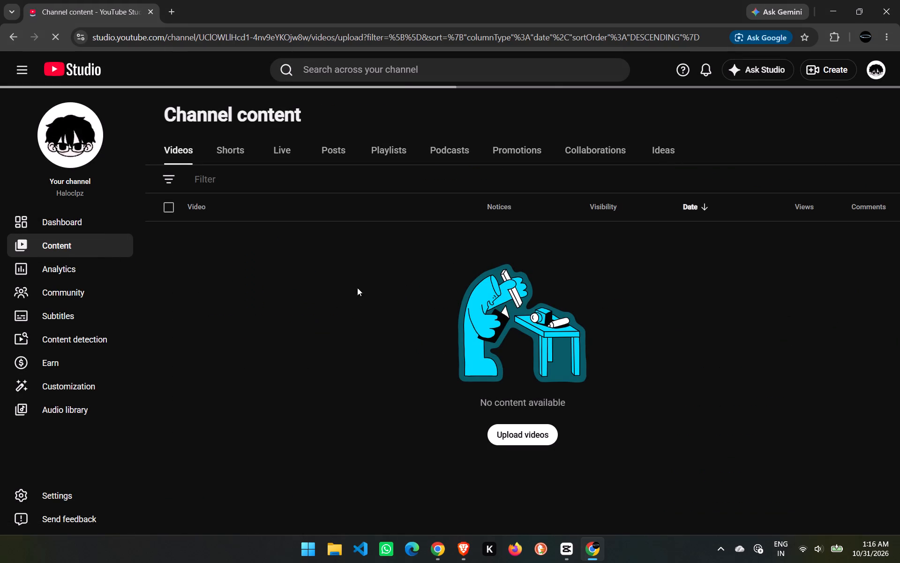
left_click(72, 216)
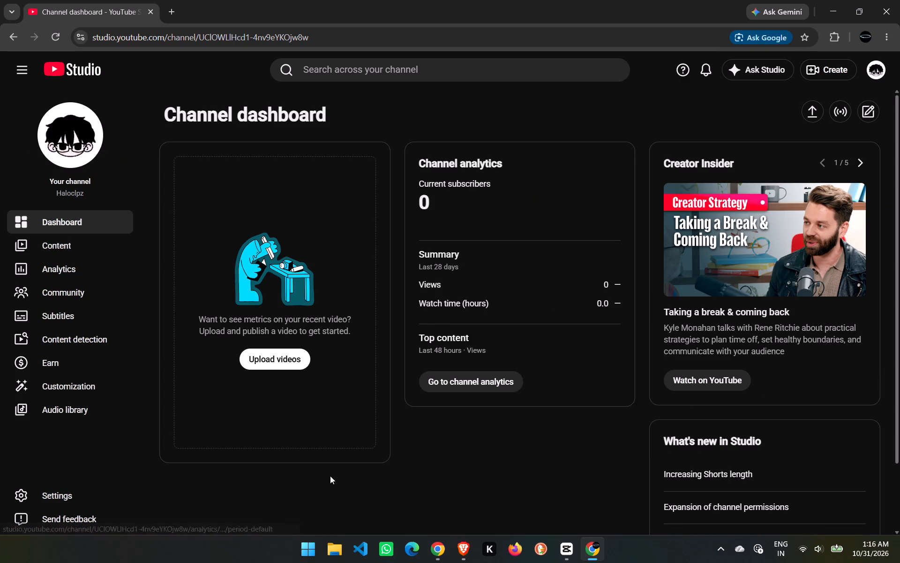
Open the studio settings and examine the channel's basic info and advanced settings, including audience and third-party training options.
left_click(89, 494)
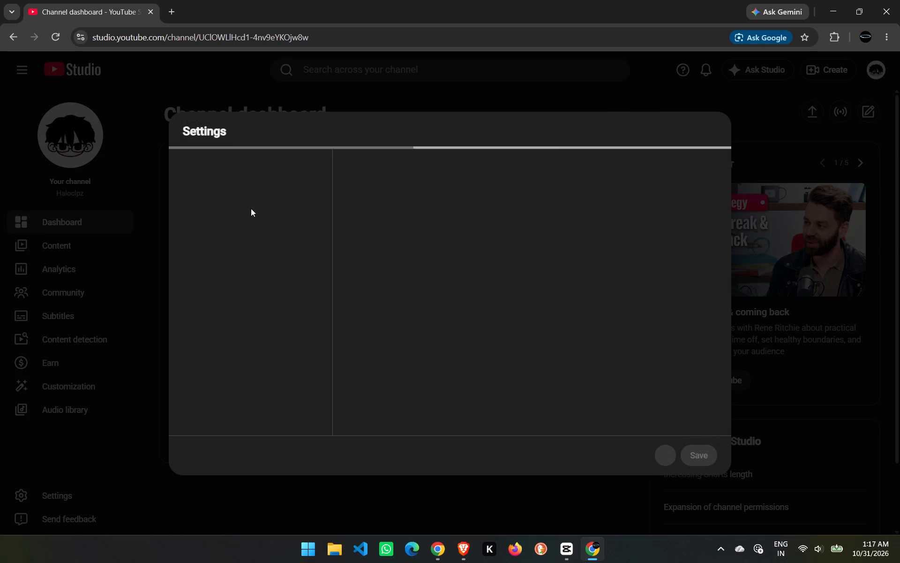
left_click(250, 203)
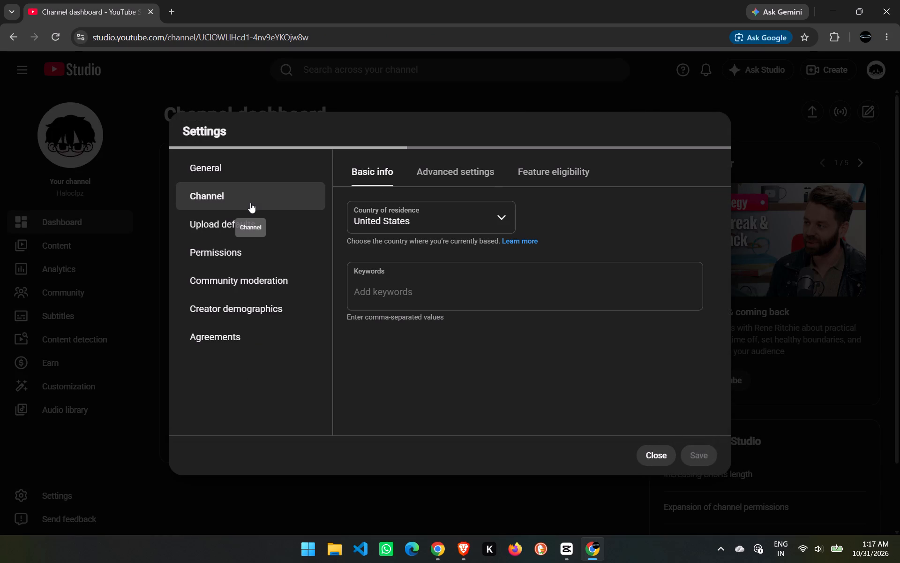
left_click(426, 173)
left_click(554, 160)
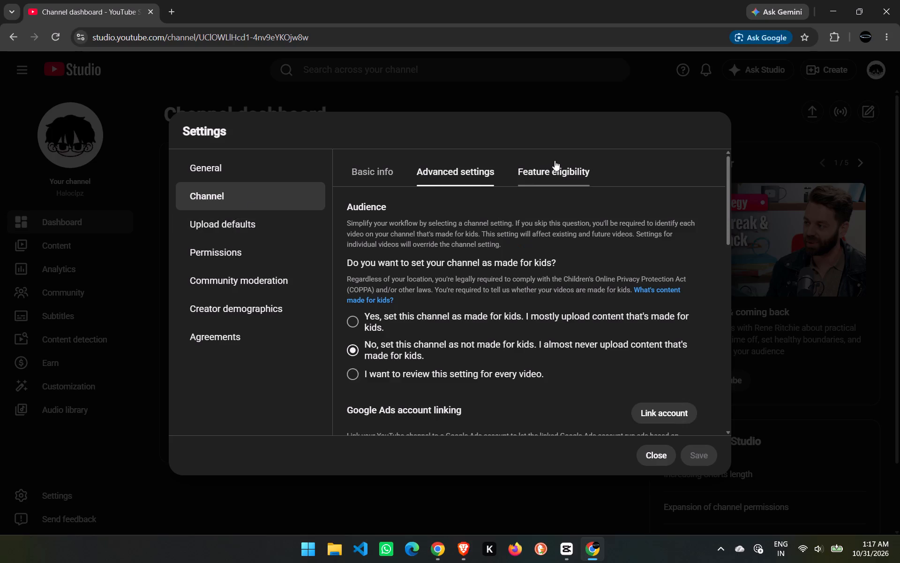
left_click(506, 175)
left_click(461, 181)
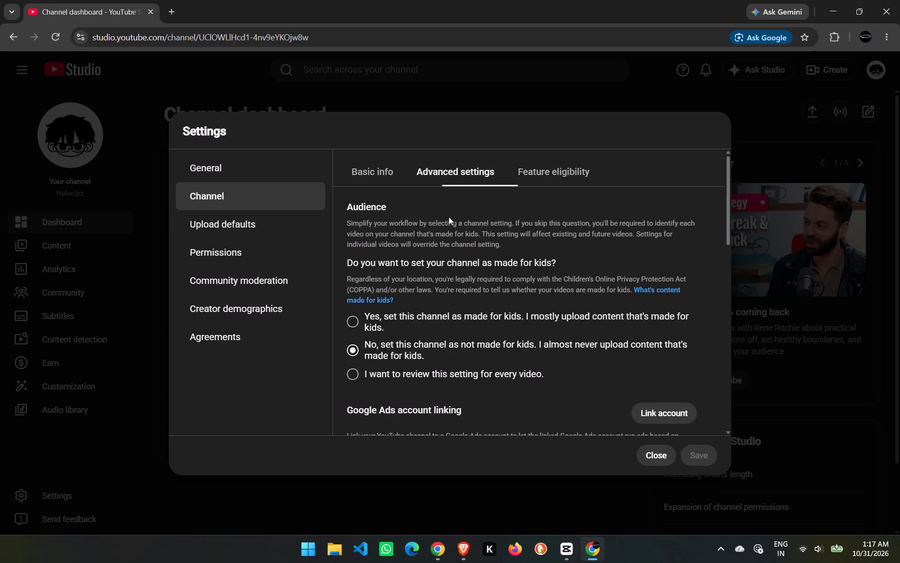
scroll(439, 327, "down", 9)
scroll(368, 327, "down", 4)
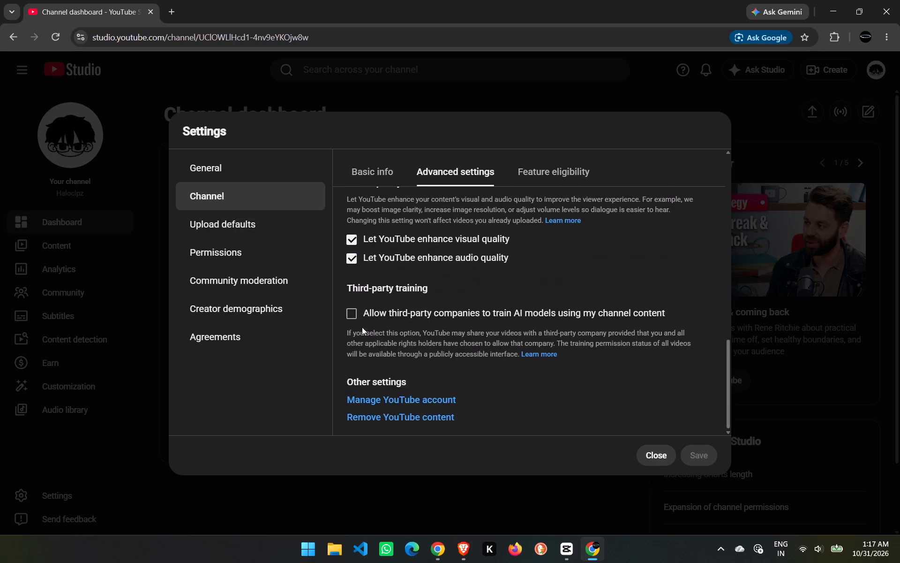
left_click(250, 234)
left_click(263, 252)
left_click(269, 279)
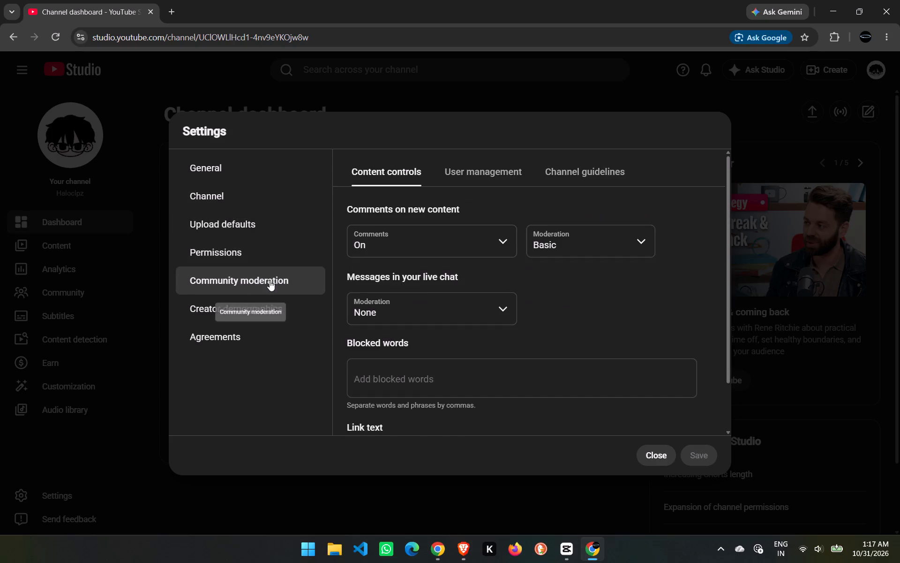
left_click(297, 239)
left_click(299, 232)
scroll(517, 284, "down", 4)
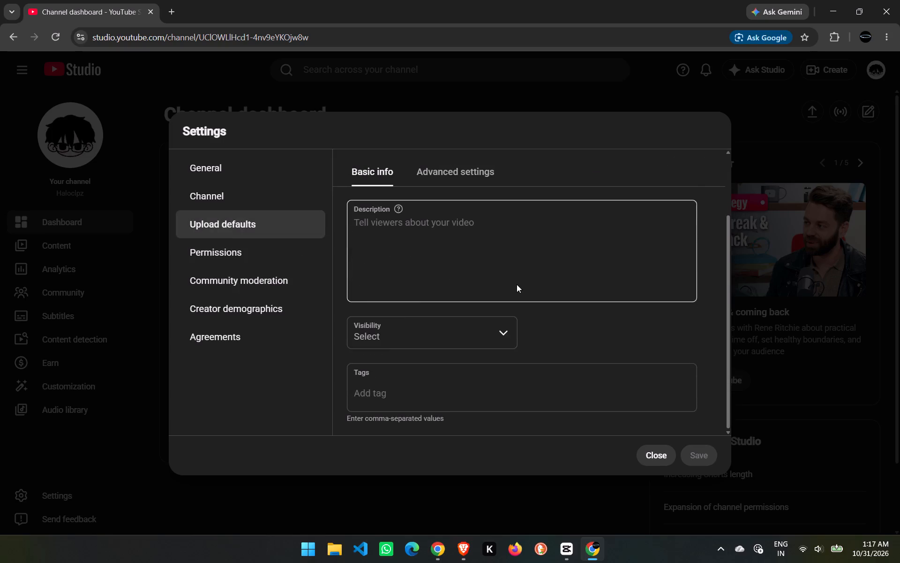
scroll(482, 341, "down", 4)
left_click(486, 335)
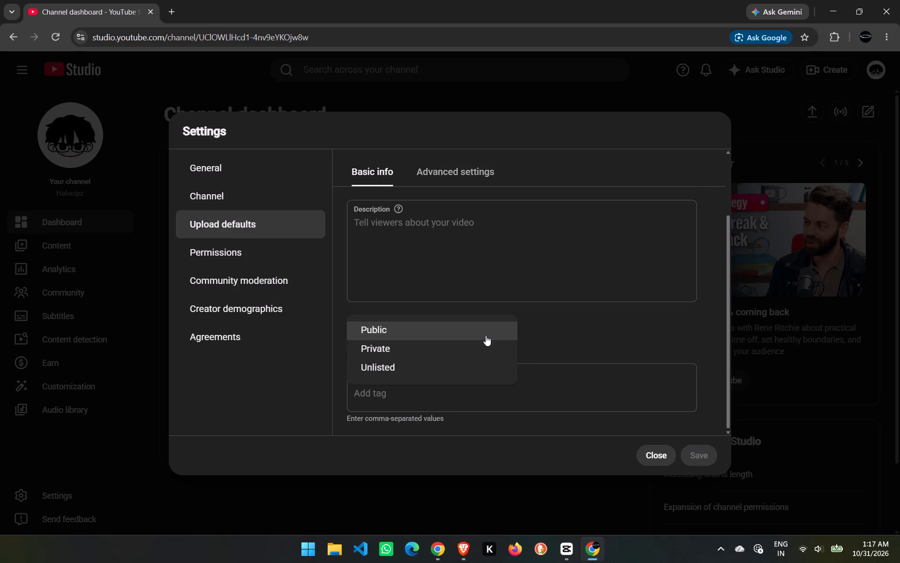
left_click(561, 346)
left_click(264, 265)
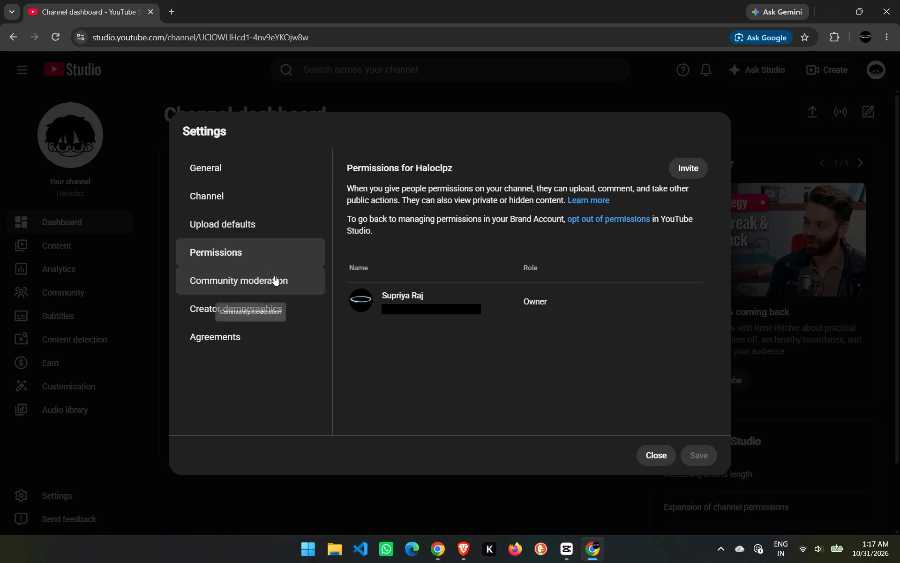
left_click(274, 278)
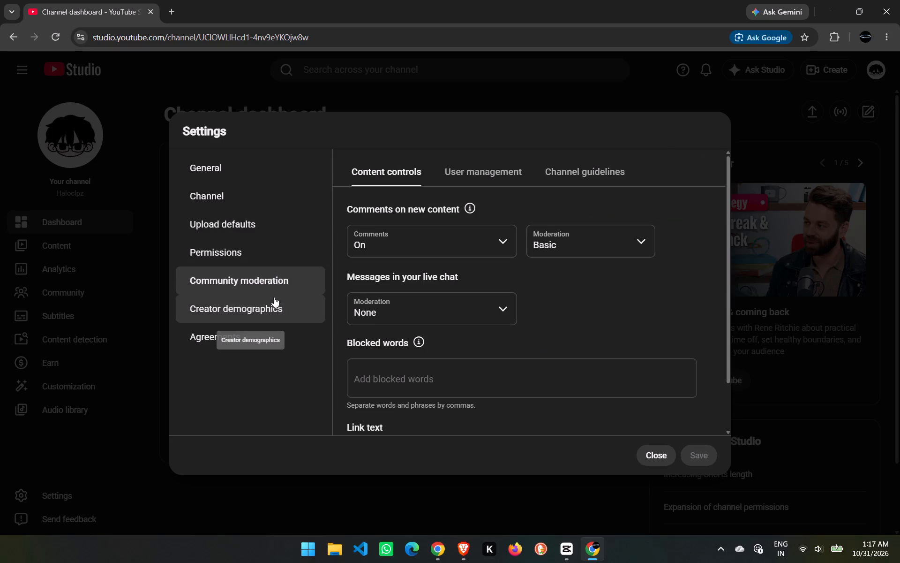
scroll(460, 308, "down", 7)
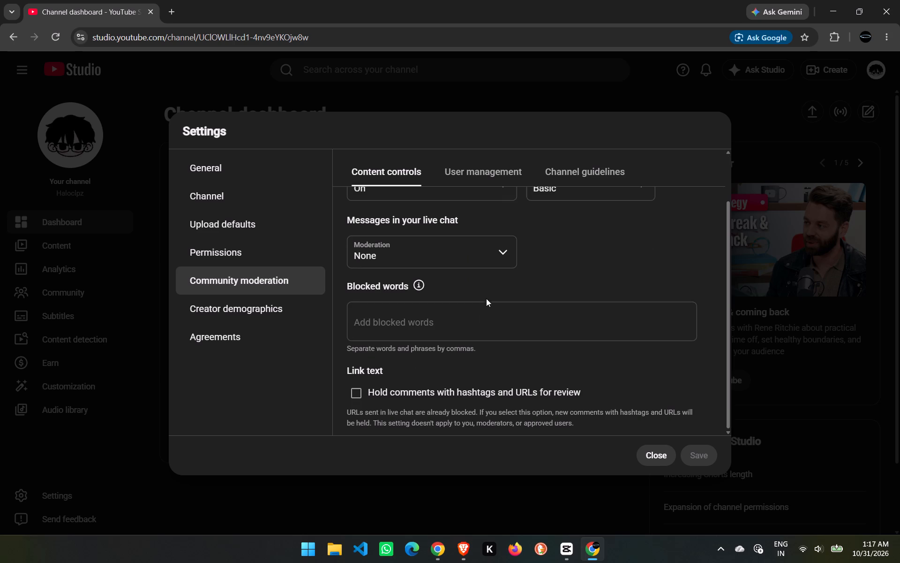
Review the channel's basic info, advanced settings and feature eligibility again.
left_click(250, 234)
left_click(268, 206)
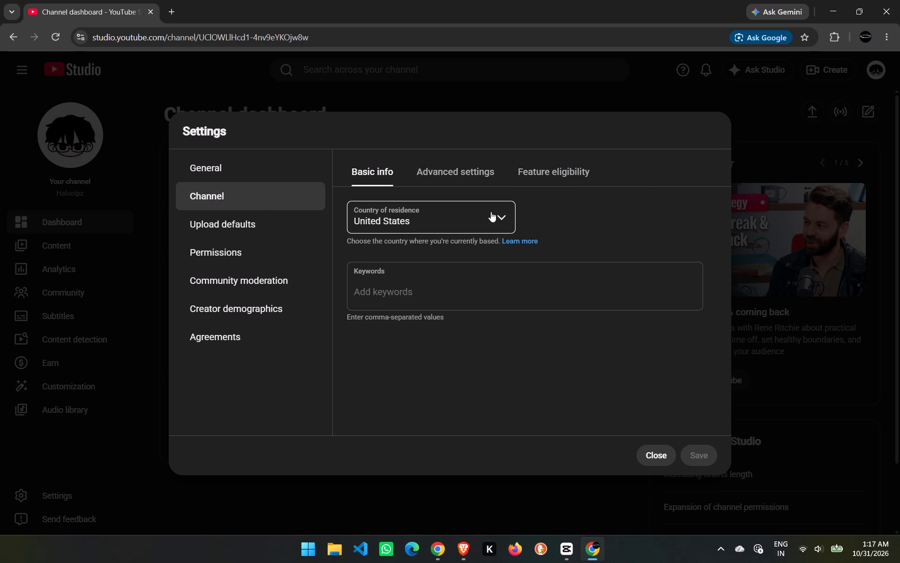
left_click(437, 173)
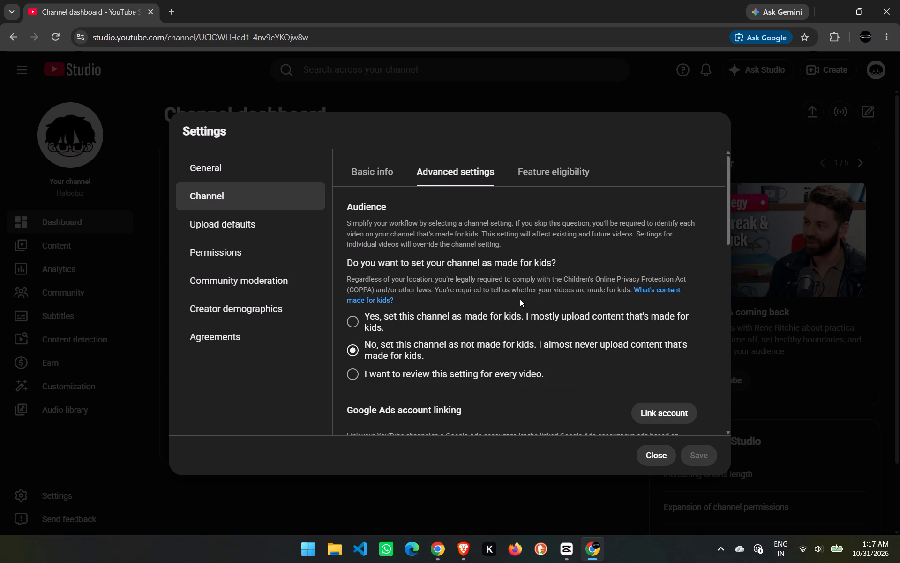
scroll(521, 300, "down", 14)
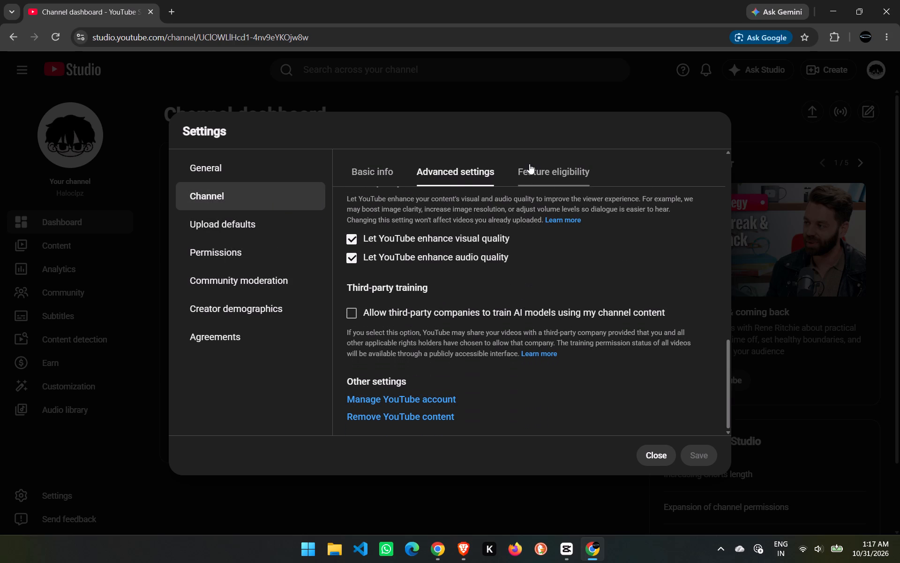
left_click(531, 163)
scroll(521, 333, "down", 5)
Look through the creator demographics and agreements sections of the settings.
left_click(237, 313)
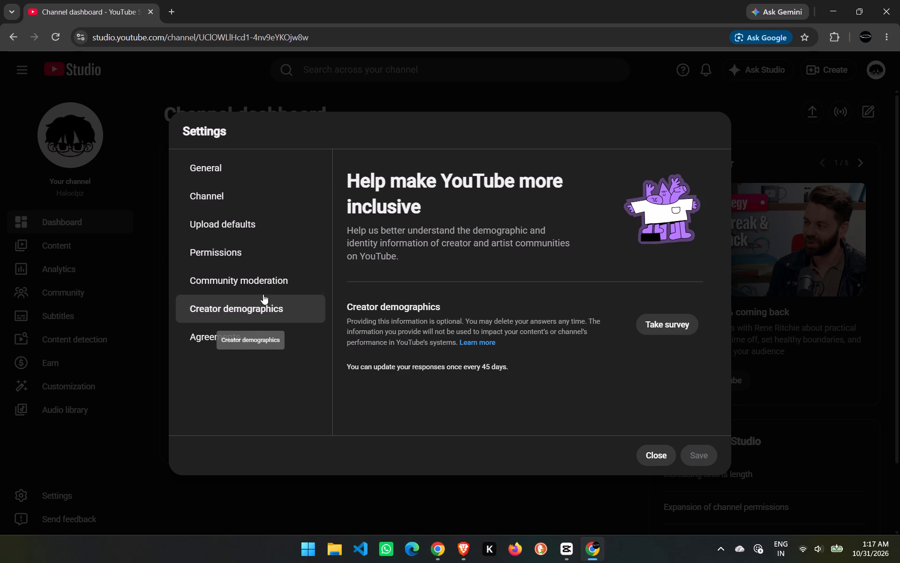
scroll(454, 324, "down", 2)
left_click(218, 343)
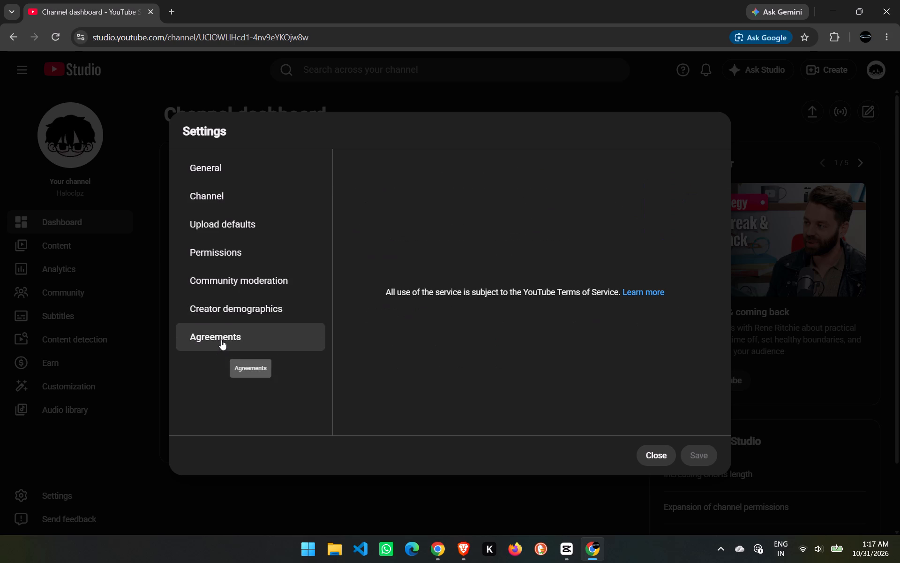
Examine the community moderation settings: content controls, user management and channel guidelines.
left_click(253, 287)
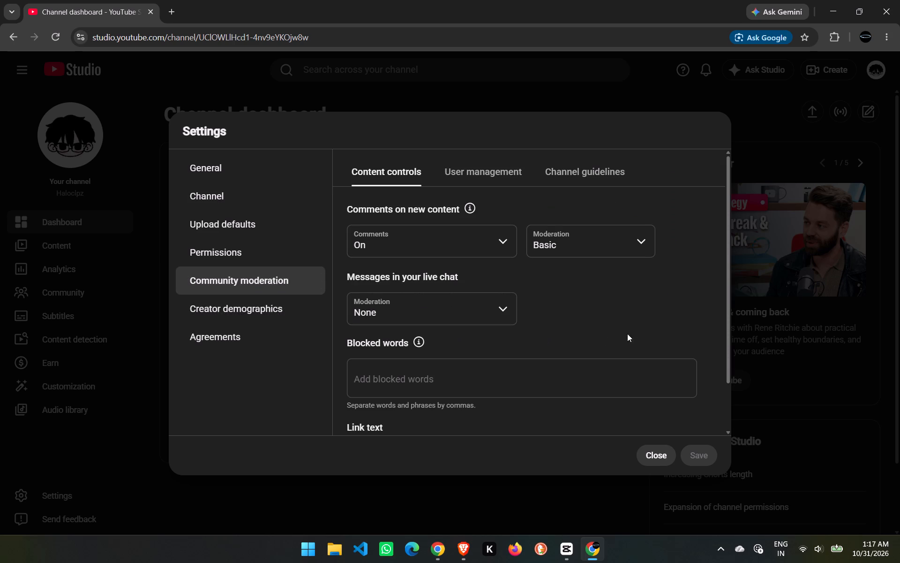
left_click(568, 247)
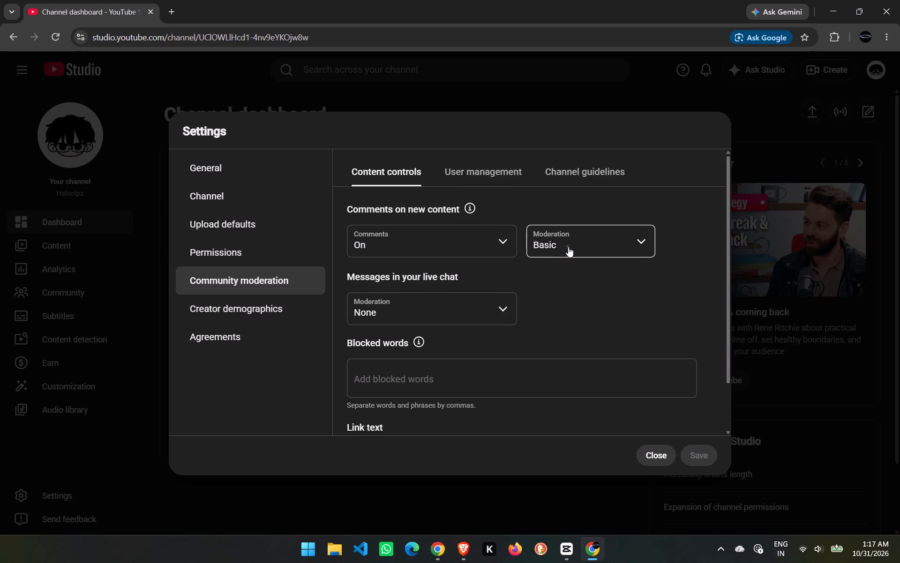
left_click(586, 208)
left_click(481, 153)
left_click(482, 170)
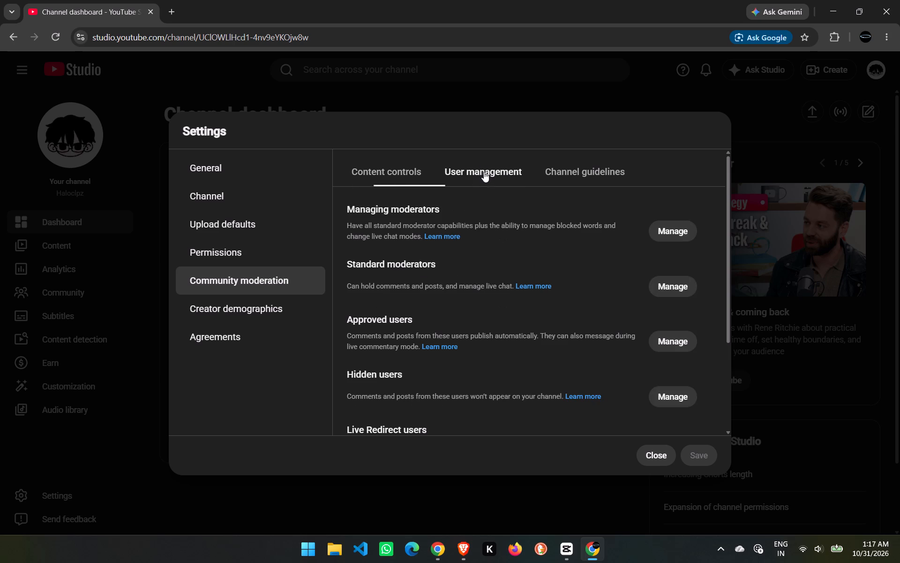
scroll(489, 275, "down", 5)
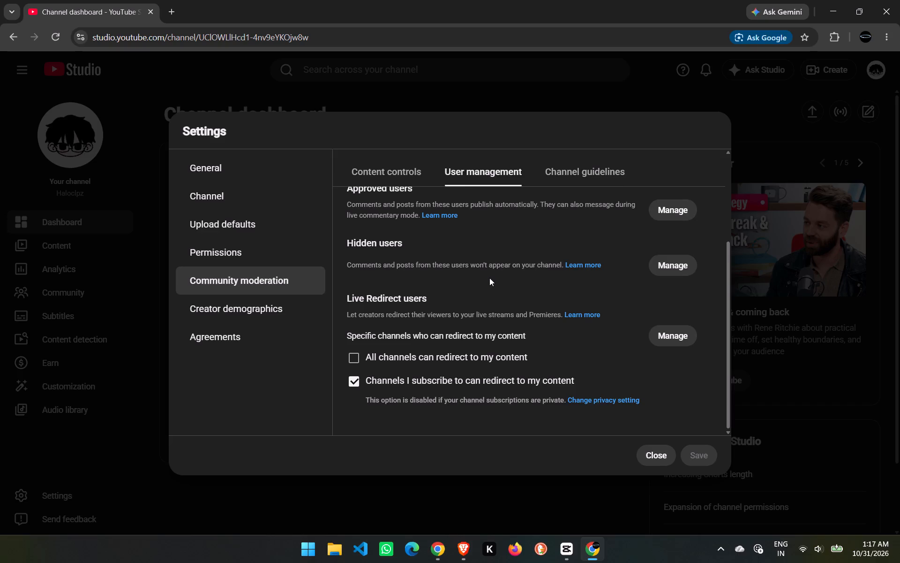
left_click(566, 179)
scroll(504, 295, "down", 3)
scroll(504, 295, "up", 1)
scroll(504, 295, "down", 1)
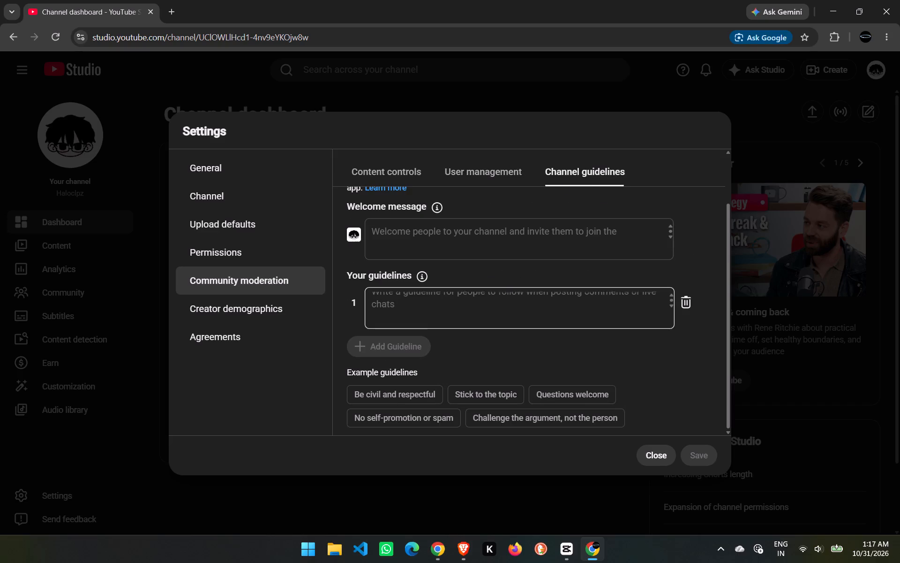
scroll(478, 360, "down", 3)
Review the creator demographics, permissions and upload defaults settings again, including the advanced upload defaults, and leave the settings.
left_click(238, 308)
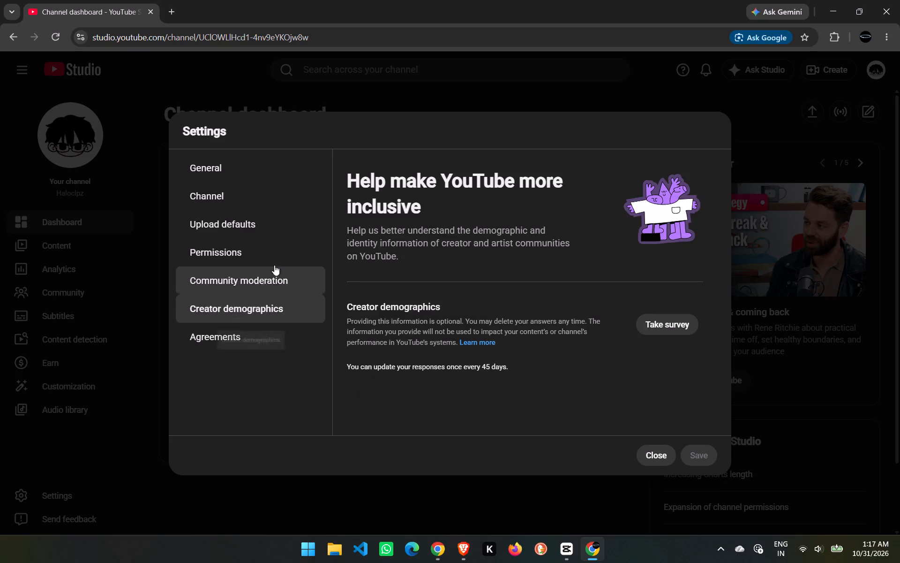
left_click(276, 263)
left_click(287, 224)
scroll(539, 245, "down", 4)
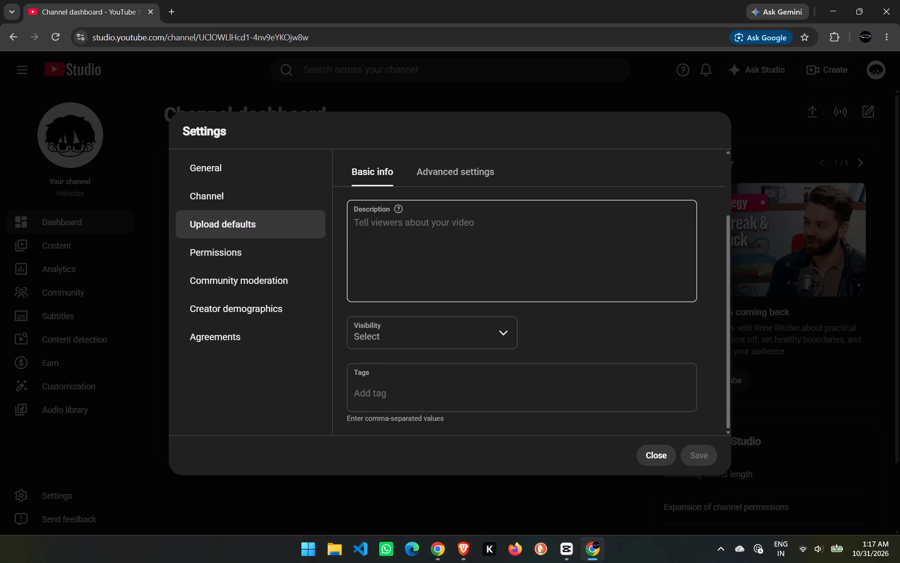
scroll(536, 257, "down", 1)
scroll(470, 352, "up", 4)
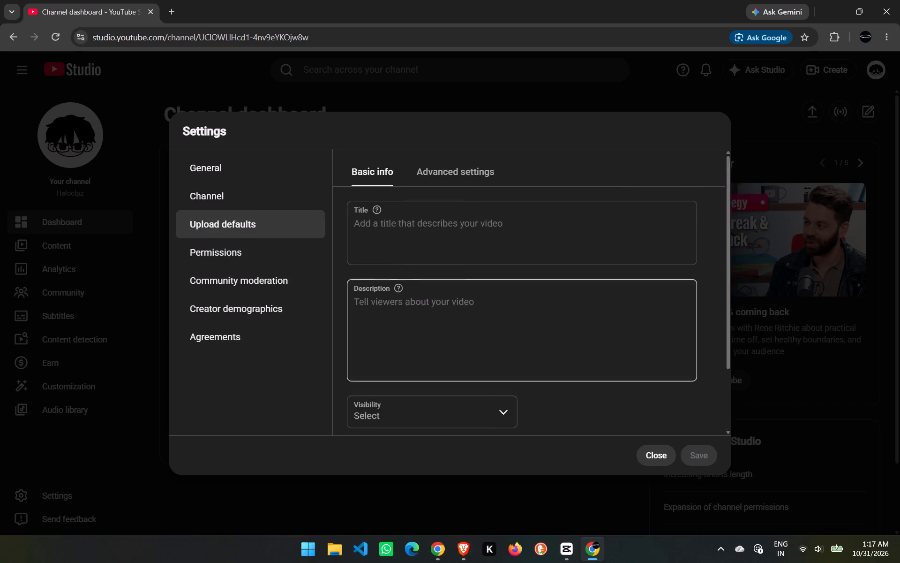
left_click(481, 190)
left_click(479, 175)
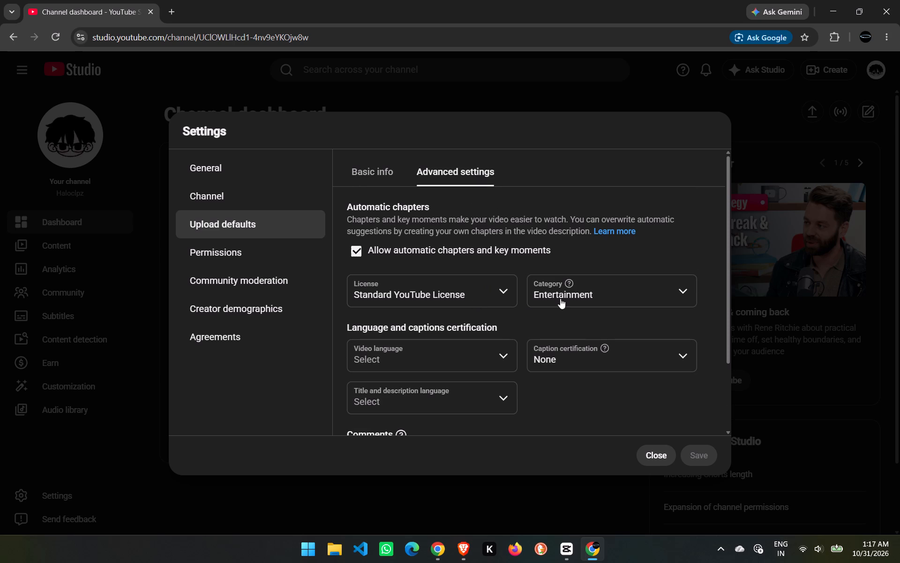
left_click(641, 446)
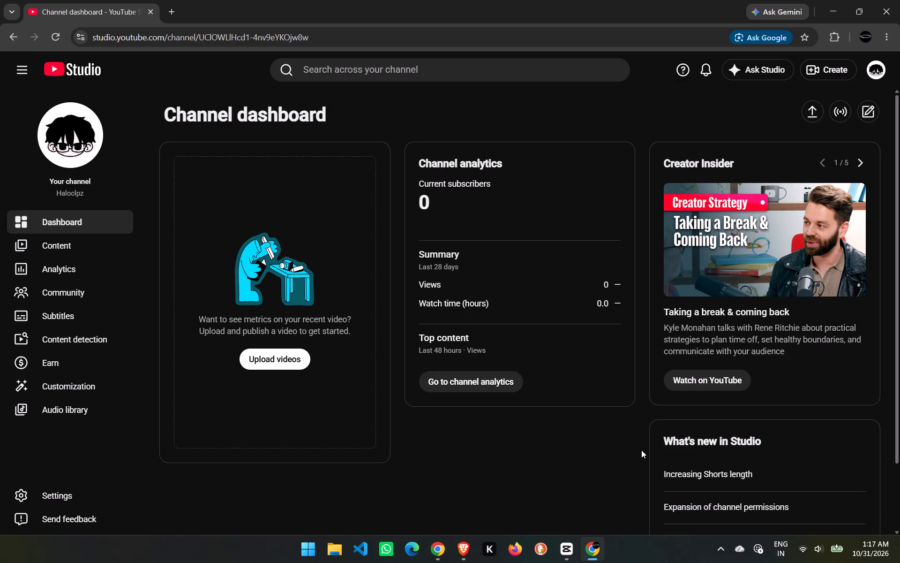
Upload the video "BATMAN VS RIDGE WALLET😭.mp4" from the "batmaqn edited" folder on New Volume (D:).
left_click(823, 72)
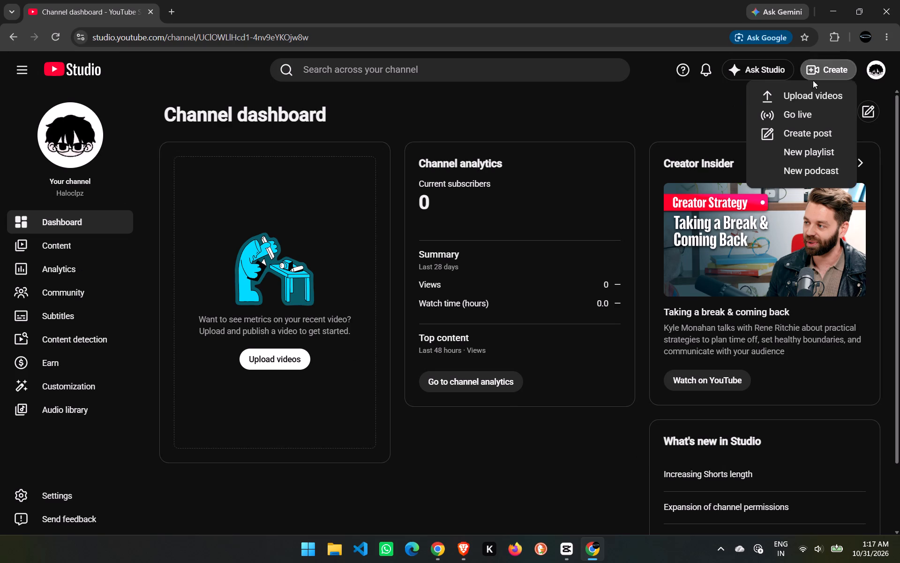
left_click(786, 94)
left_click(457, 354)
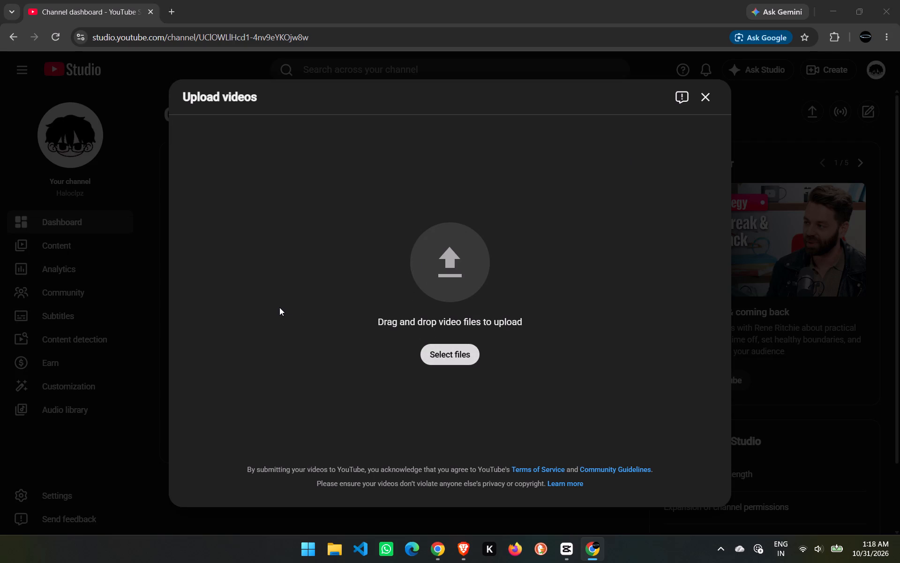
scroll(64, 196, "down", 4)
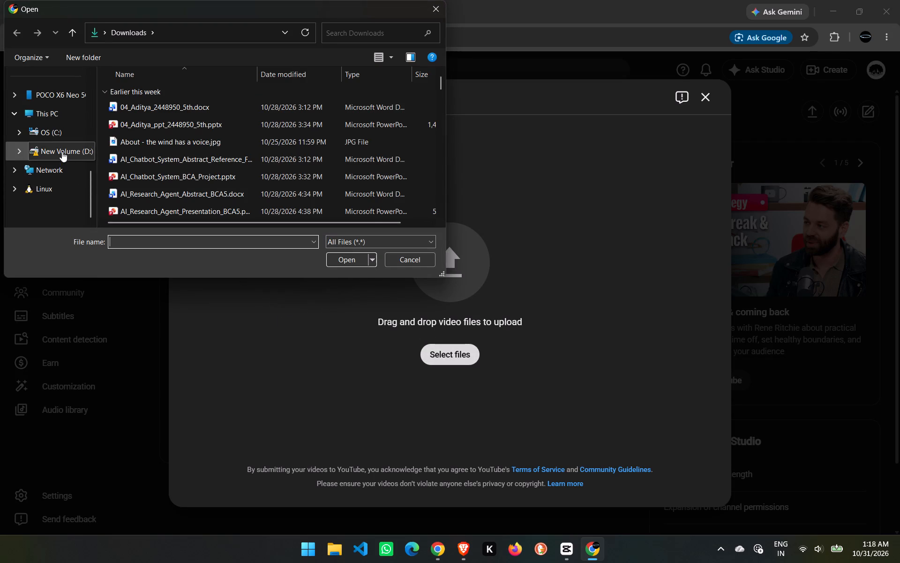
left_click(62, 152)
double_click(208, 112)
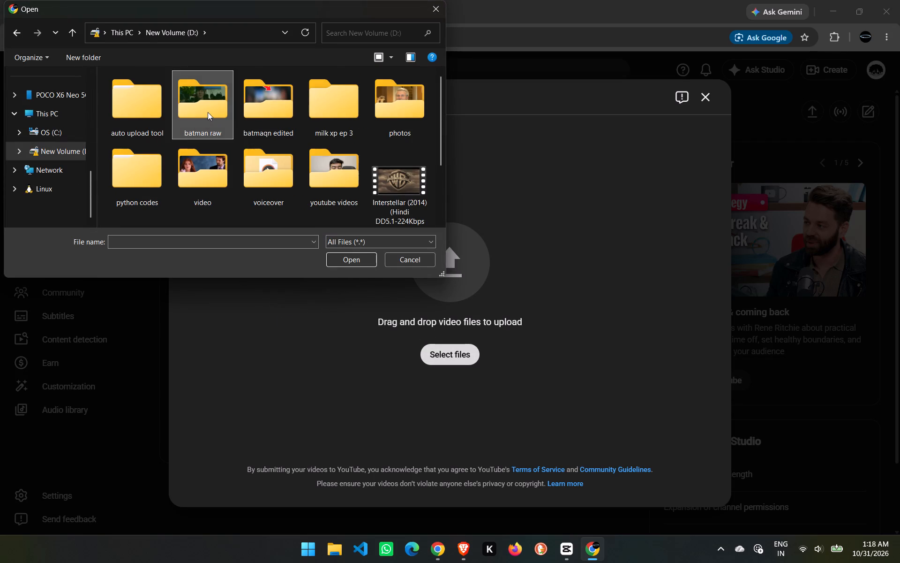
left_click(141, 113)
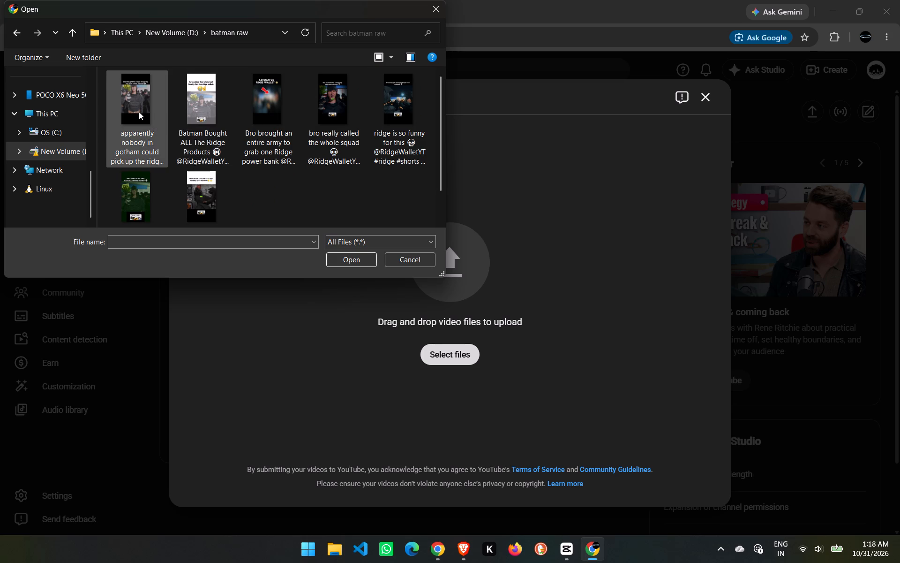
double_click(271, 107)
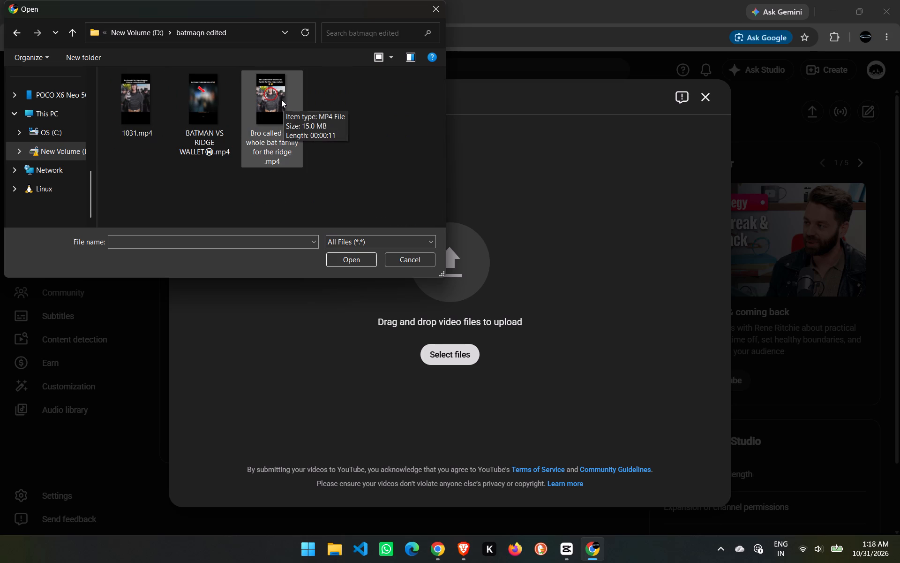
double_click(213, 104)
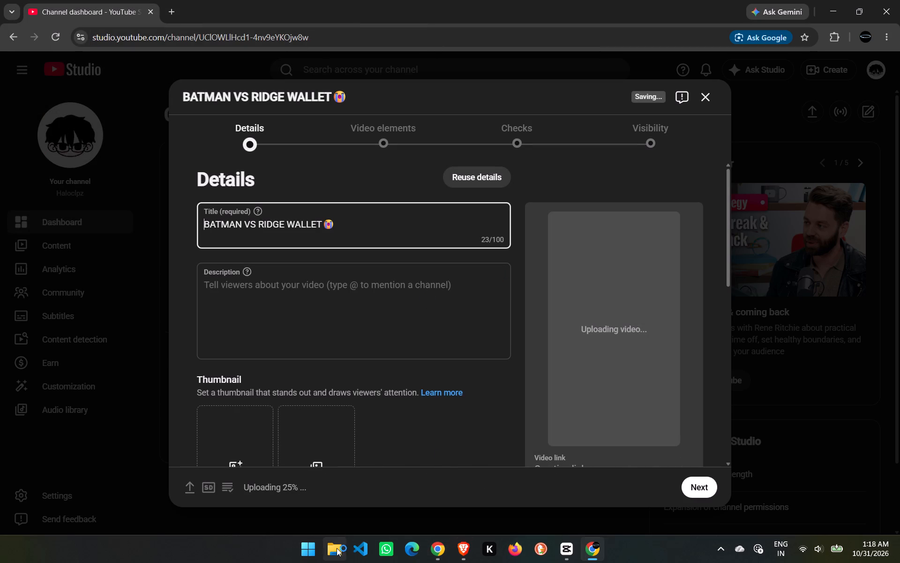
In File Explorer, sort the "batmaqn edited" folder on New Volume (D:) by date and close the window.
left_click(337, 548)
left_click(67, 432)
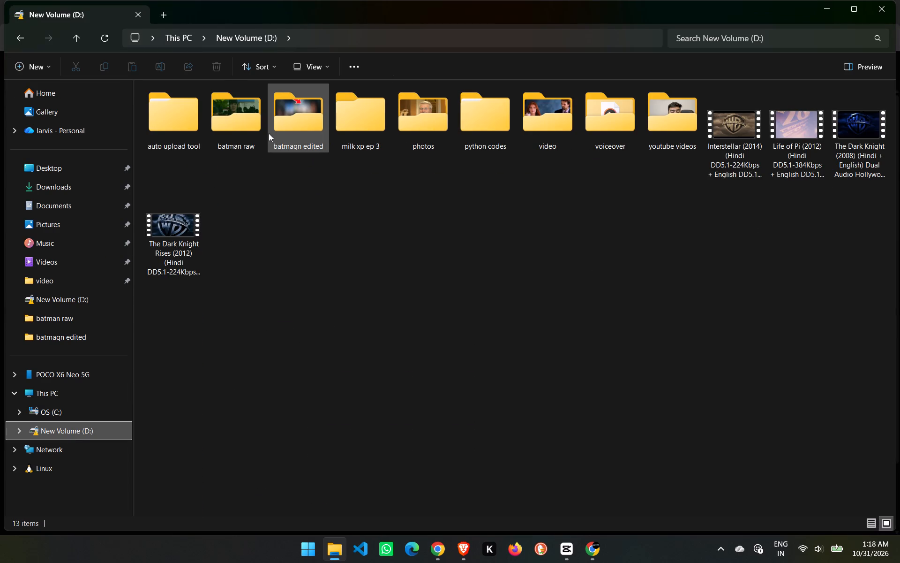
double_click(273, 129)
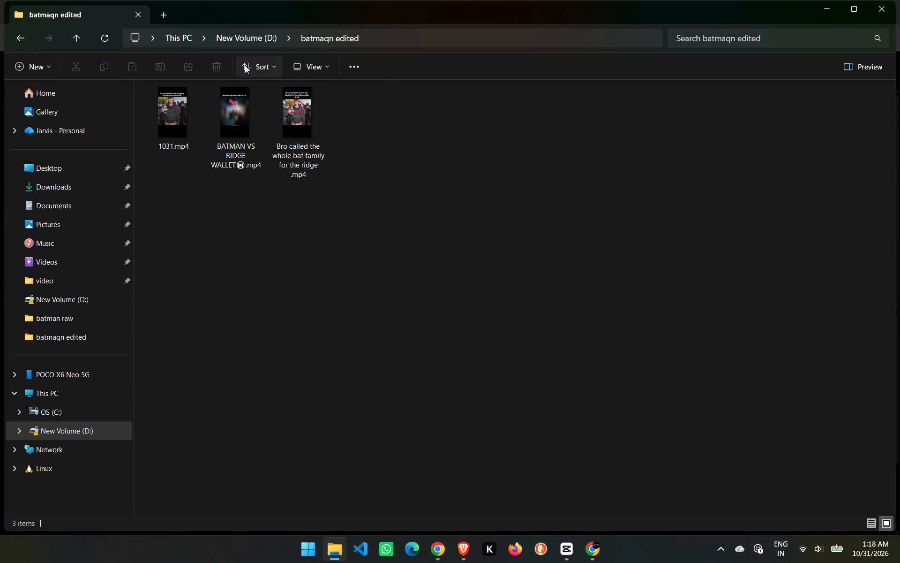
left_click(257, 65)
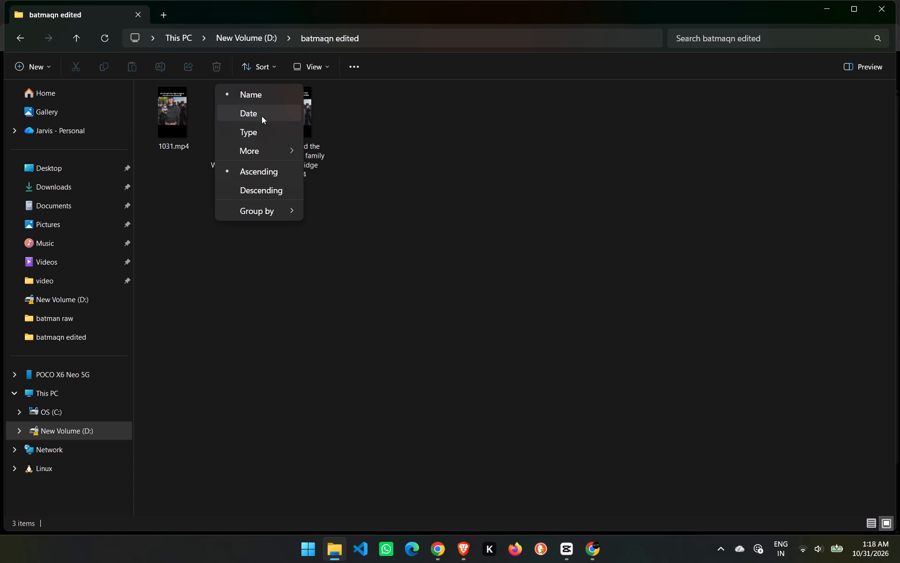
left_click(262, 114)
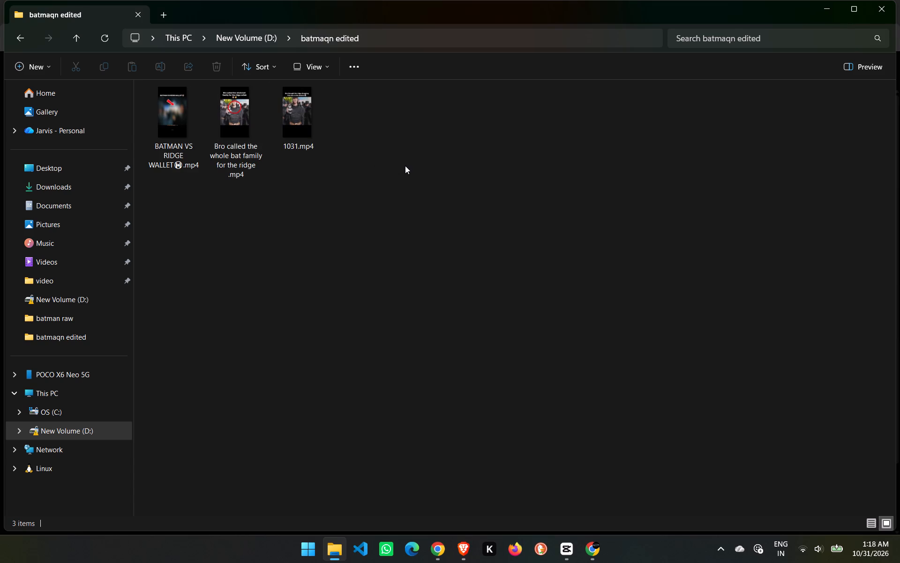
left_click(881, 12)
left_click(366, 211)
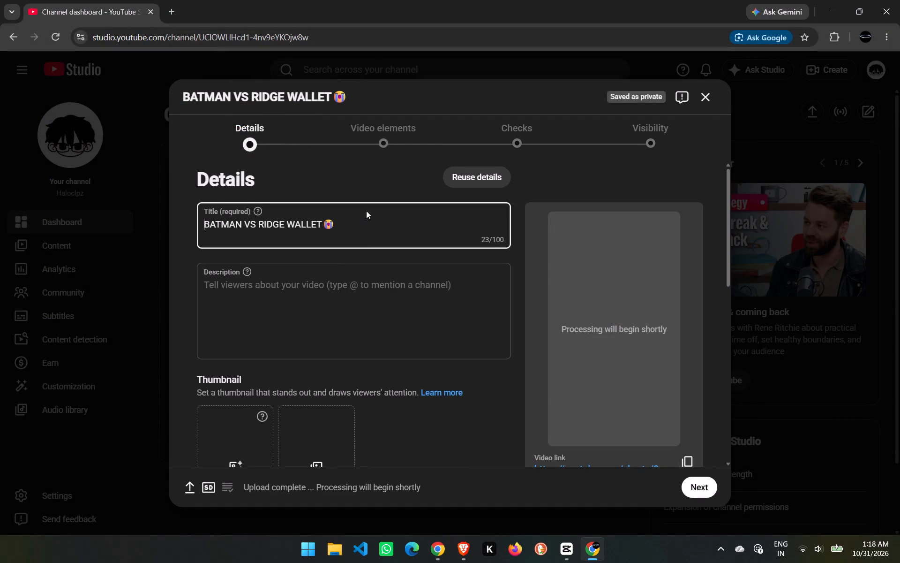
left_click(366, 233)
key("space")
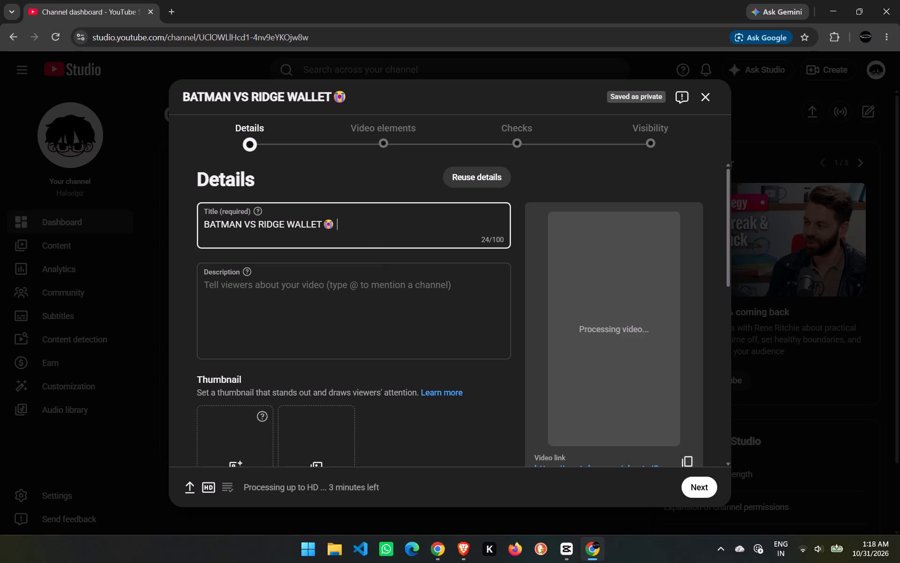
key("shift+at")
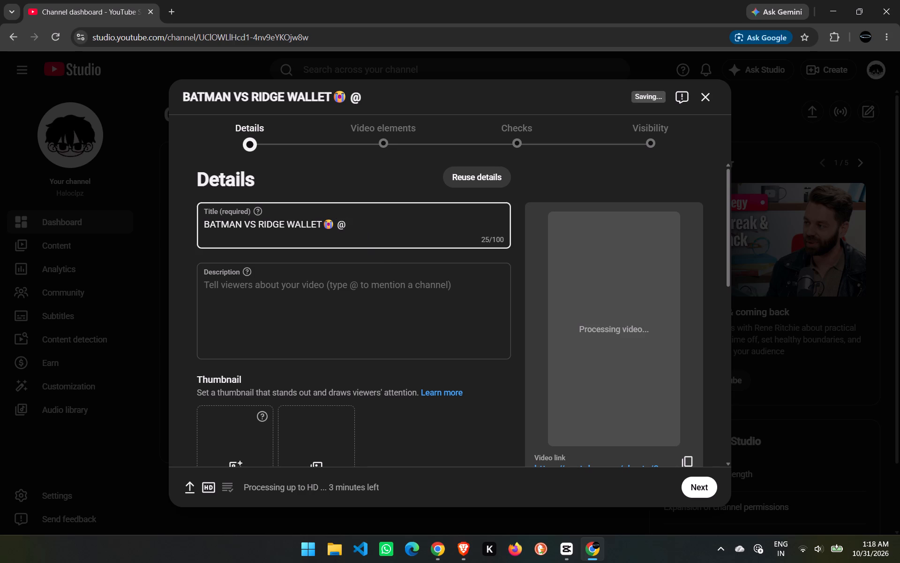
type("rig")
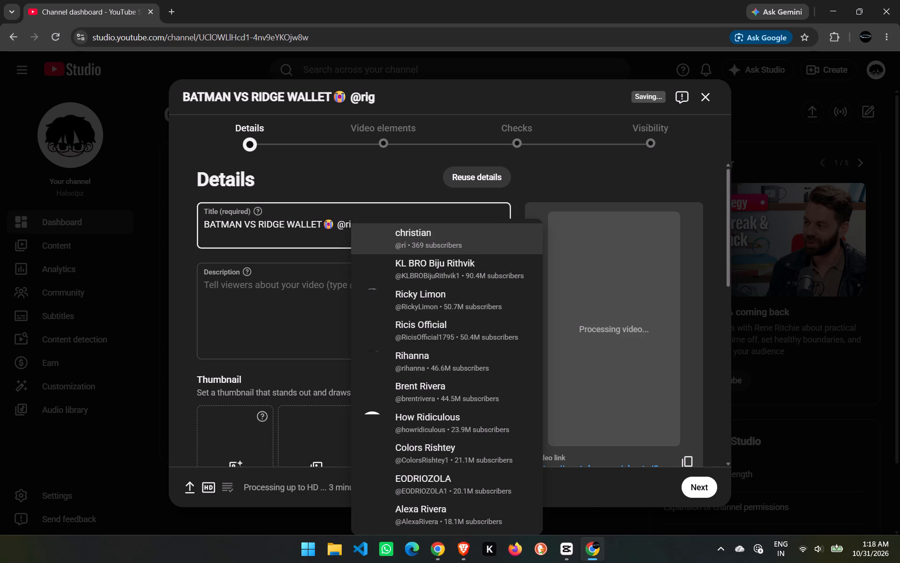
type("ge")
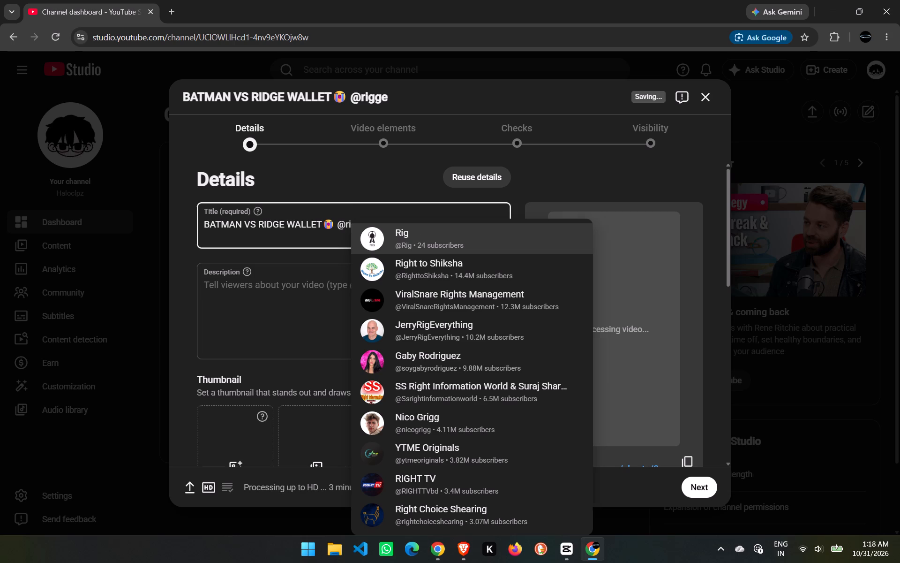
key("BackSpace")
key("BackSpace")
key("BackSpace")
type("dge")
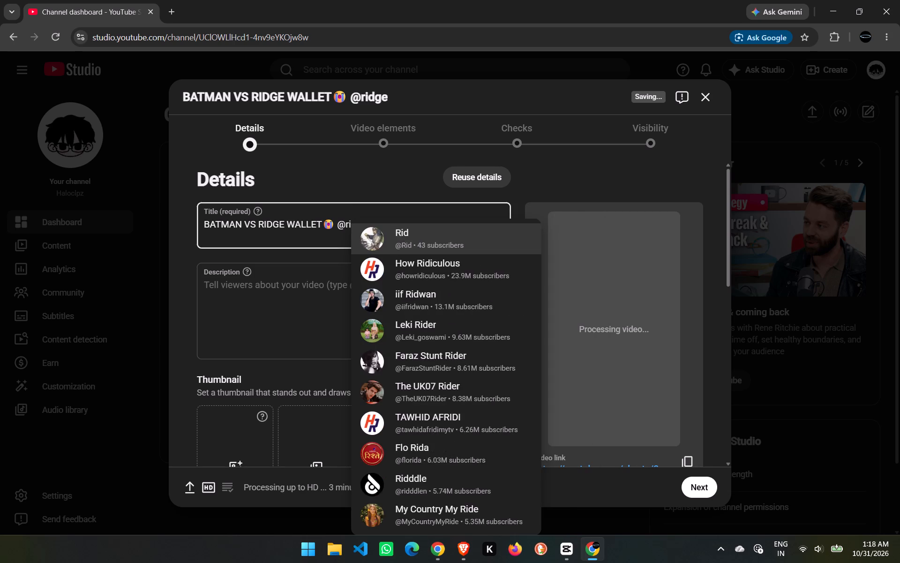
type("wallte")
key("BackSpace")
key("BackSpace")
type("et")
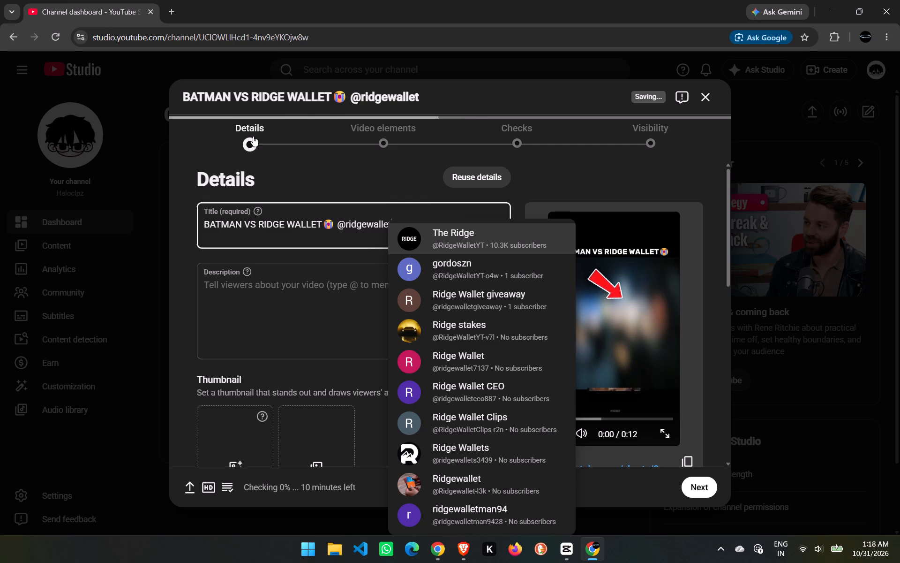
left_click(519, 237)
Set the video's thumbnail to the suggested frame with the red arrow and the caption "ONE".
scroll(407, 281, "down", 6)
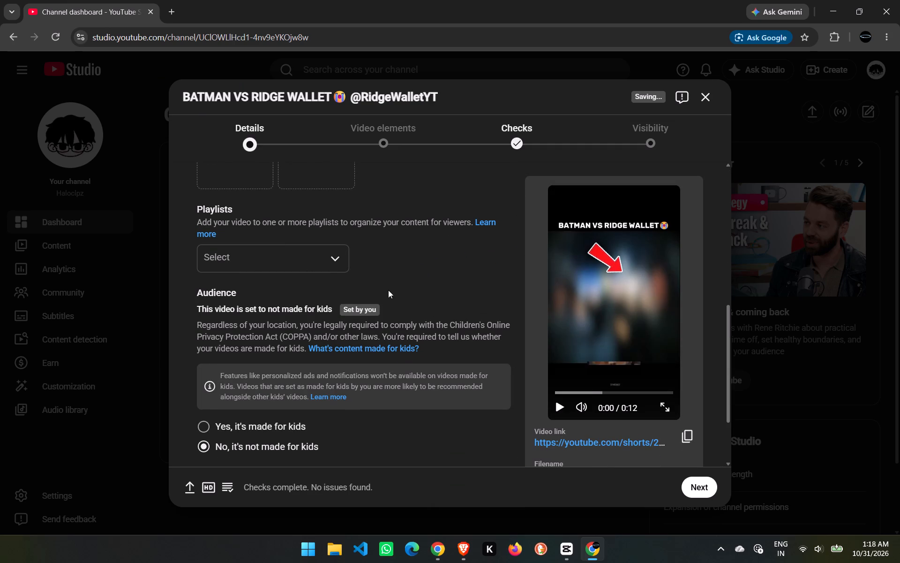
scroll(329, 276, "up", 2)
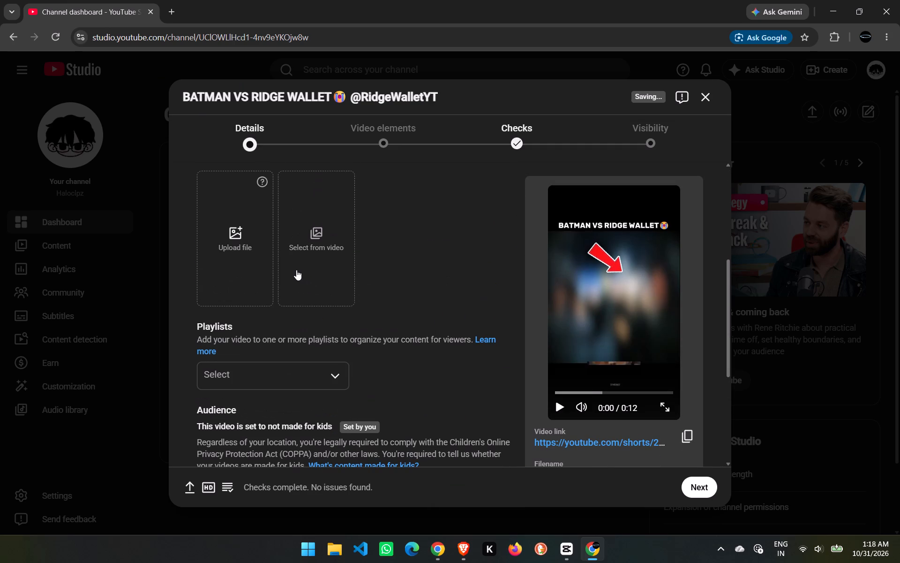
left_click(339, 229)
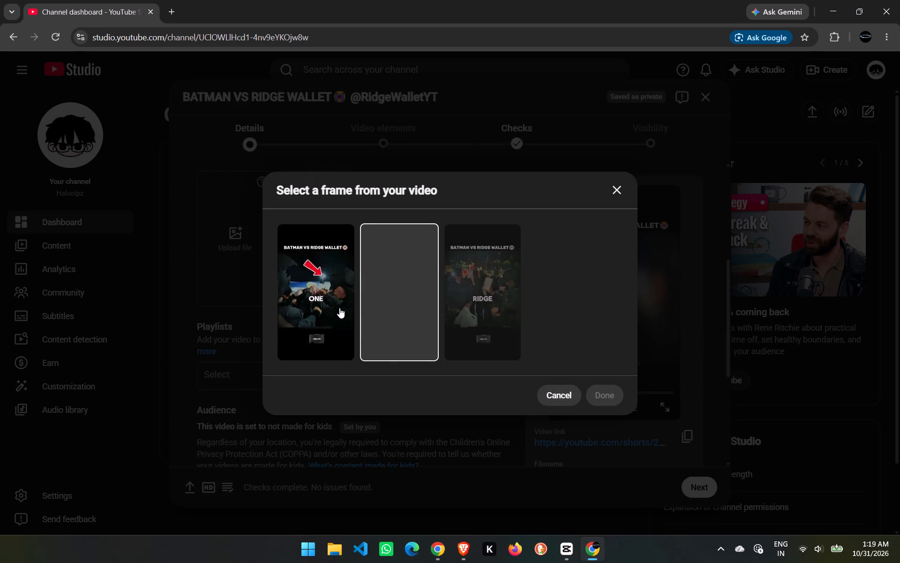
left_click(483, 292)
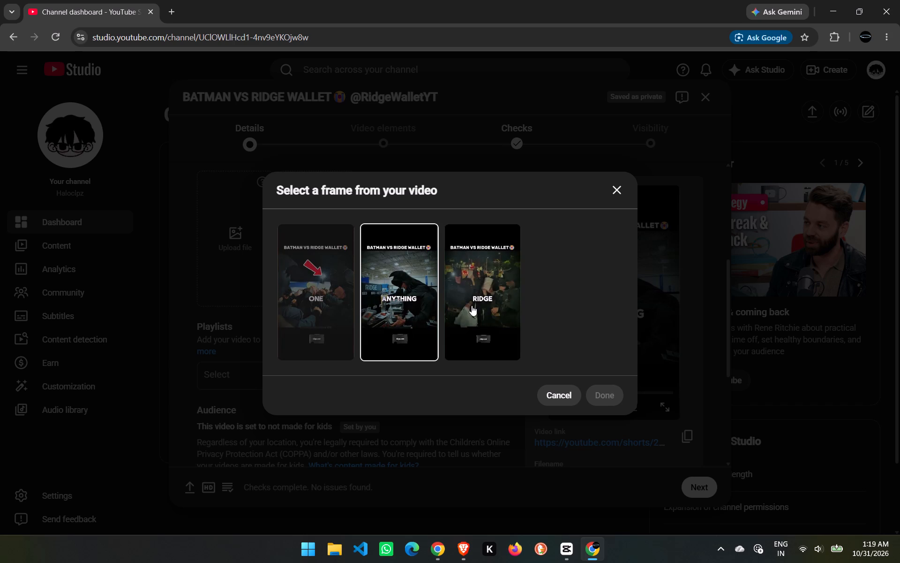
left_click(329, 298)
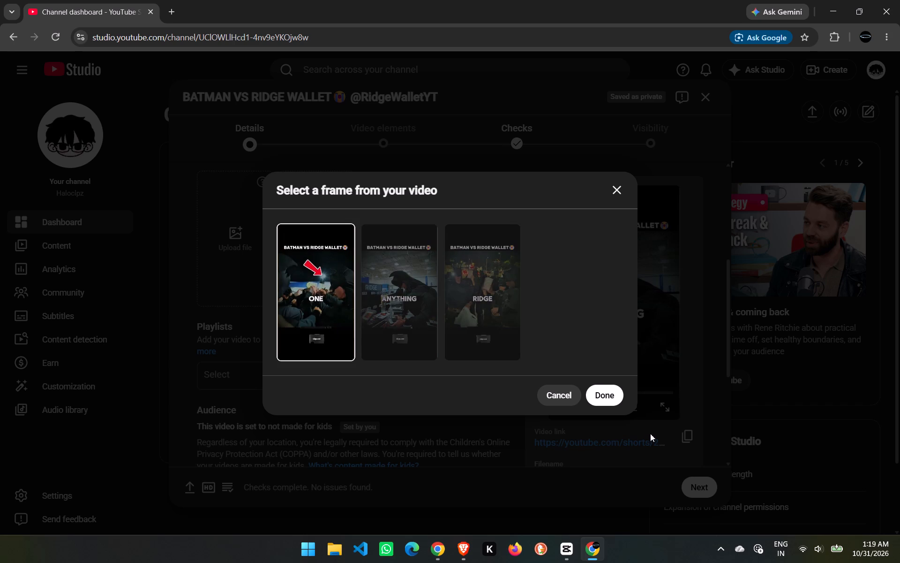
left_click(607, 399)
In the video's additional details, declare that AI was not used to generate or edit the content.
scroll(327, 353, "down", 3)
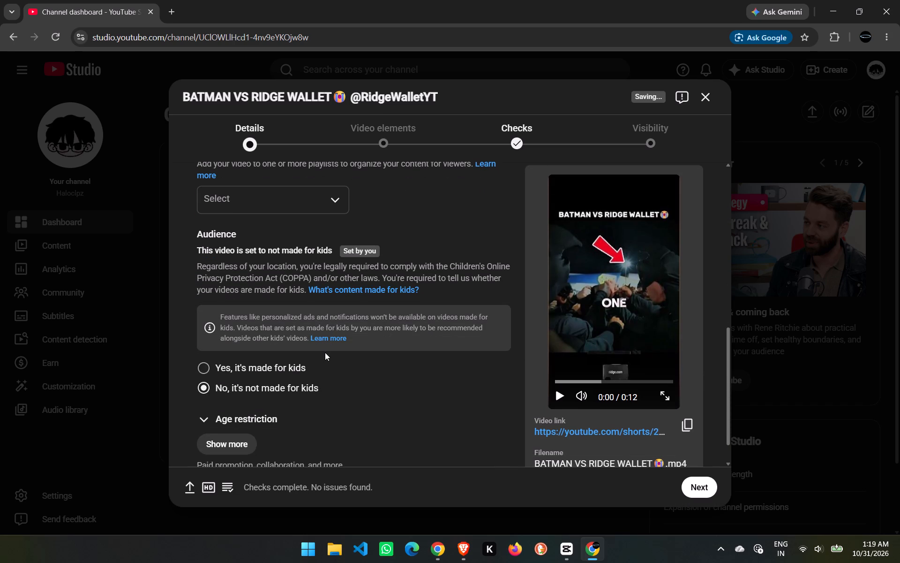
scroll(277, 328, "up", 1)
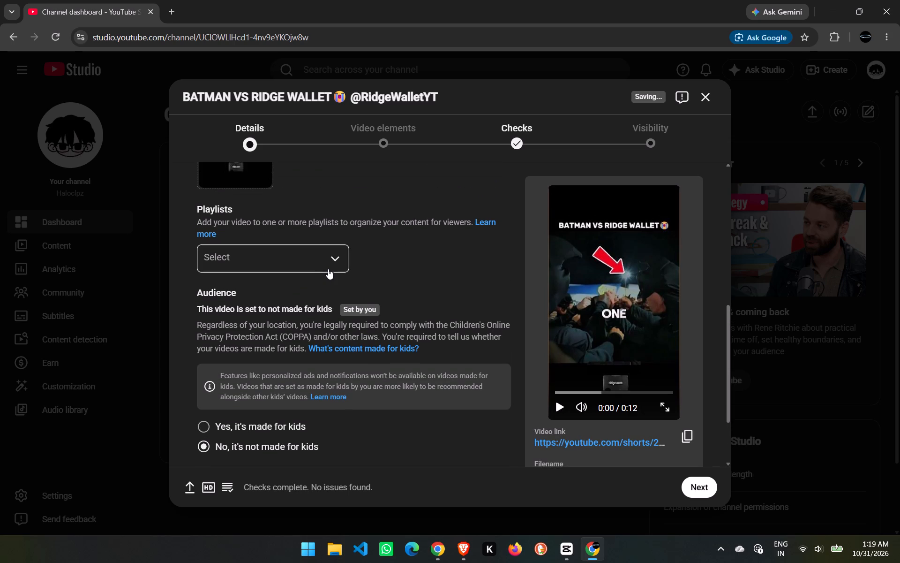
left_click(328, 269)
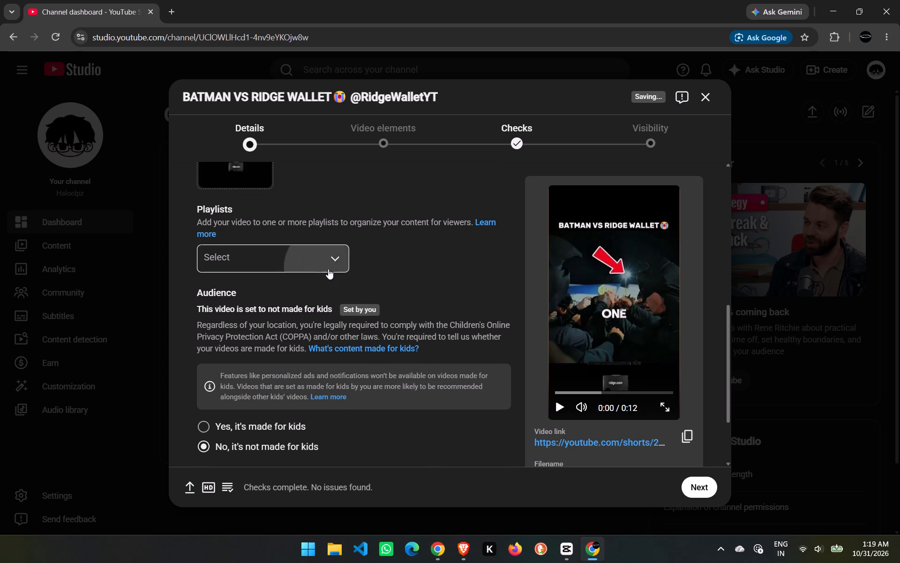
left_click(457, 269)
scroll(404, 301, "down", 4)
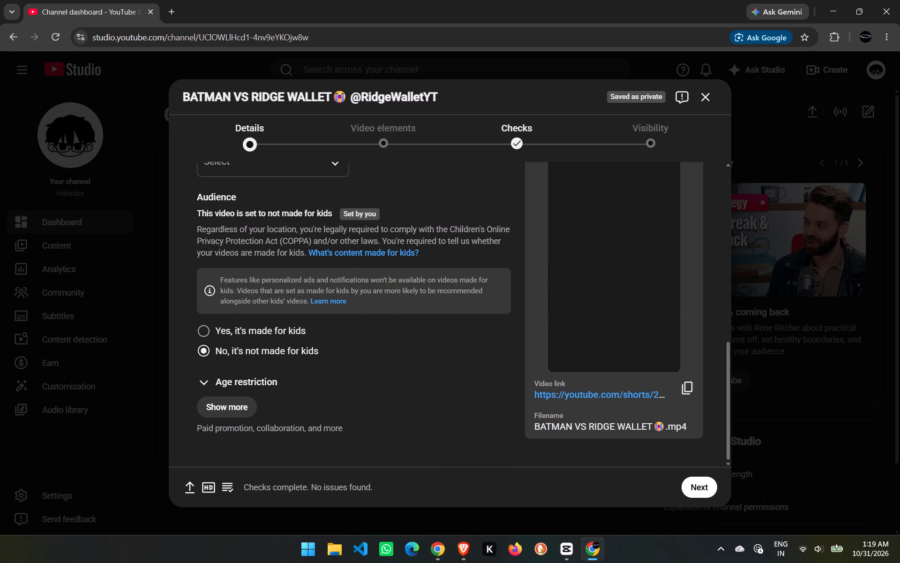
left_click(241, 409)
scroll(284, 386, "down", 1)
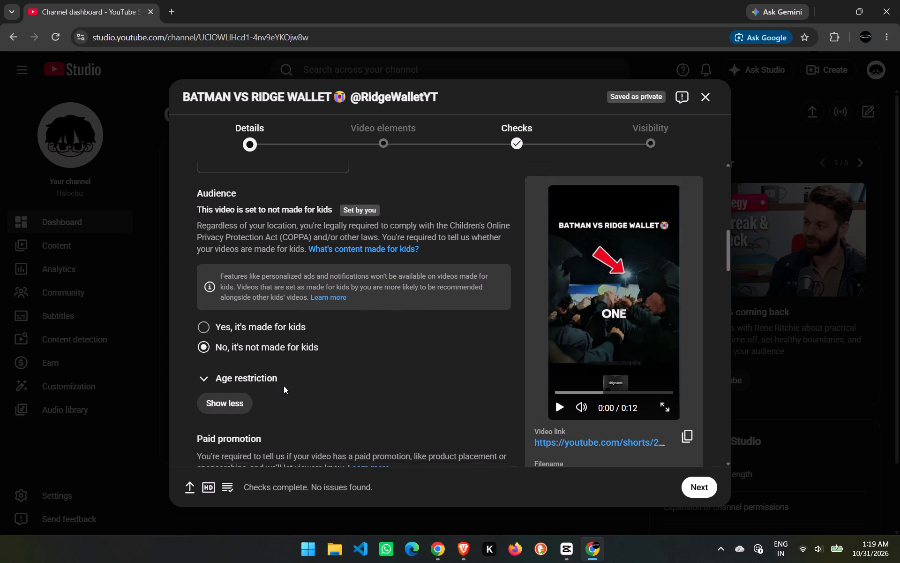
scroll(284, 386, "down", 2)
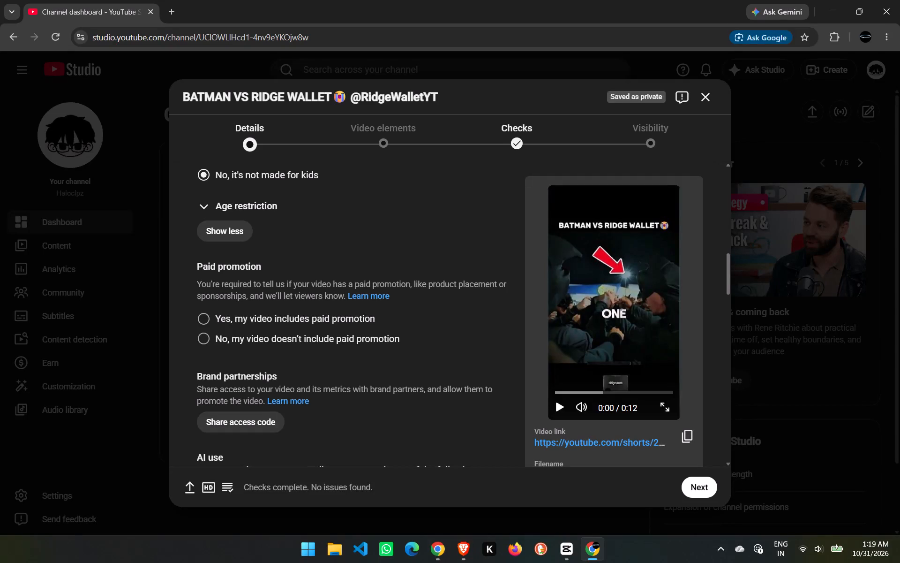
scroll(238, 375, "down", 4)
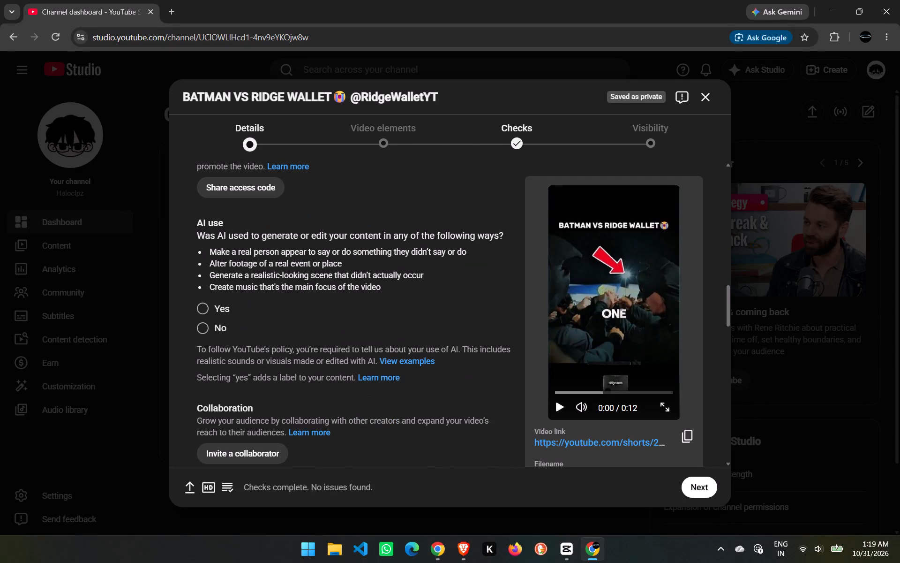
scroll(241, 286, "down", 1)
left_click(210, 268)
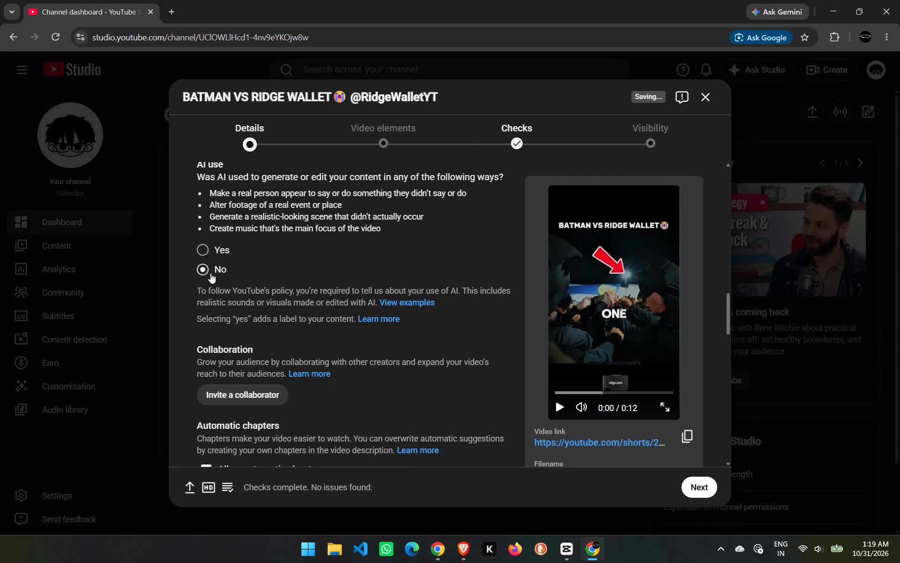
Review the remaining video details, from paid promotion through tags, license and remixing to category and comment settings.
scroll(235, 285, "down", 4)
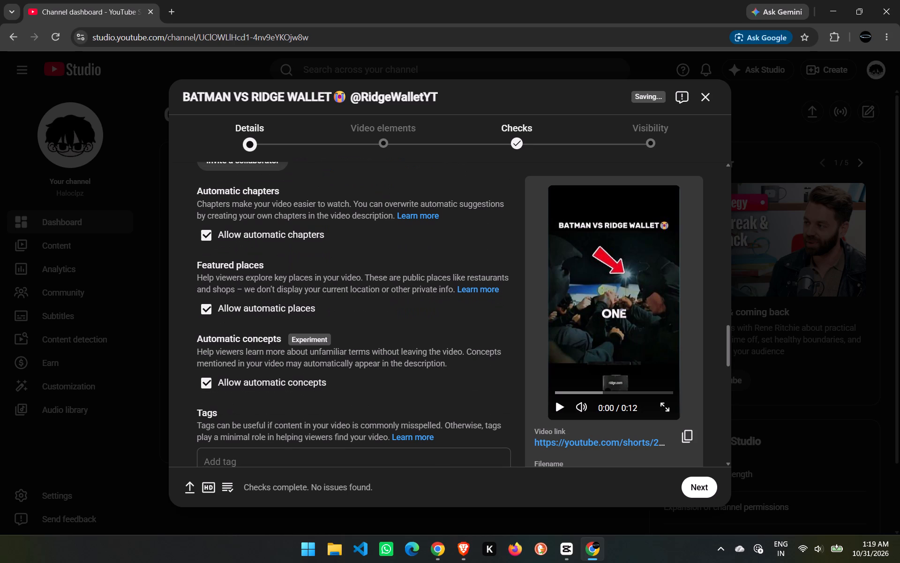
scroll(235, 285, "up", 10)
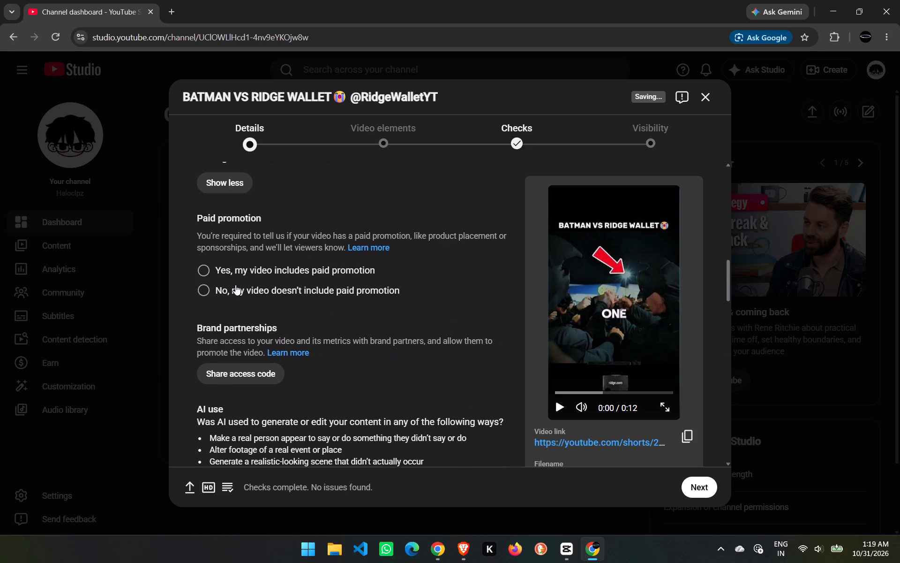
scroll(235, 285, "up", 2)
scroll(235, 285, "down", 5)
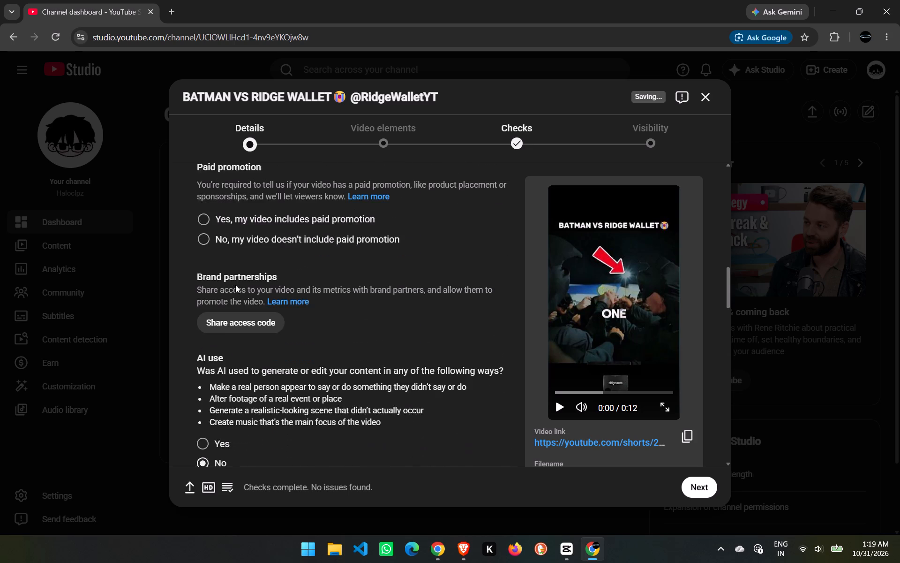
scroll(235, 285, "up", 3)
scroll(235, 285, "down", 6)
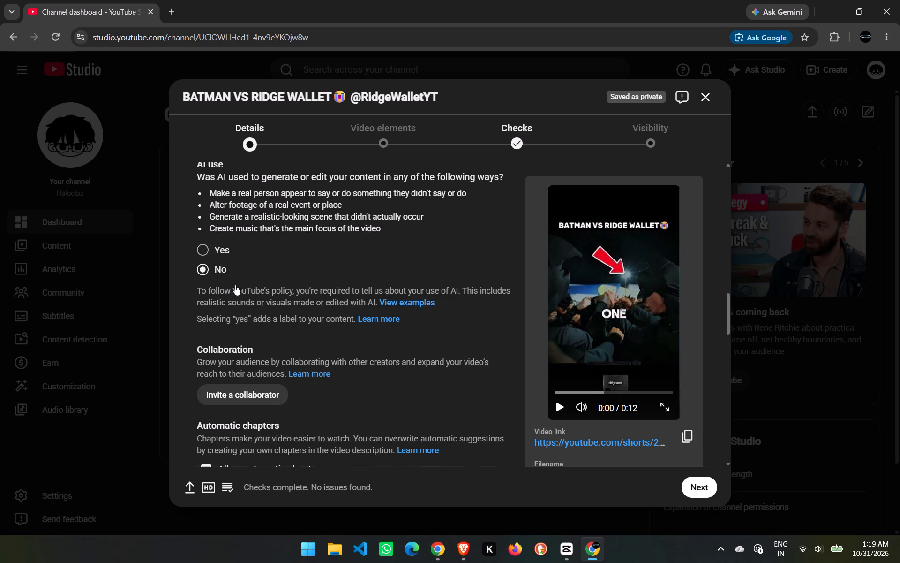
scroll(235, 285, "down", 7)
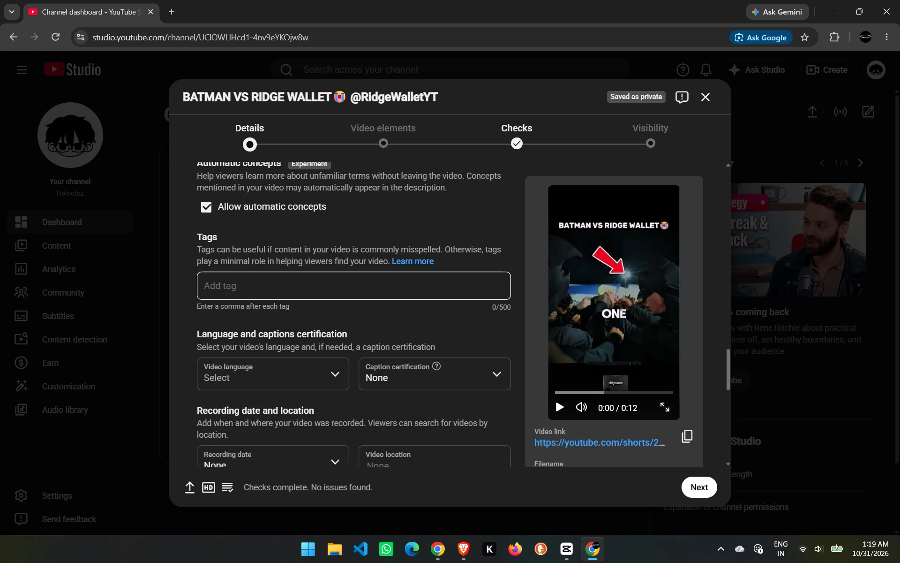
scroll(235, 285, "down", 2)
scroll(277, 279, "down", 3)
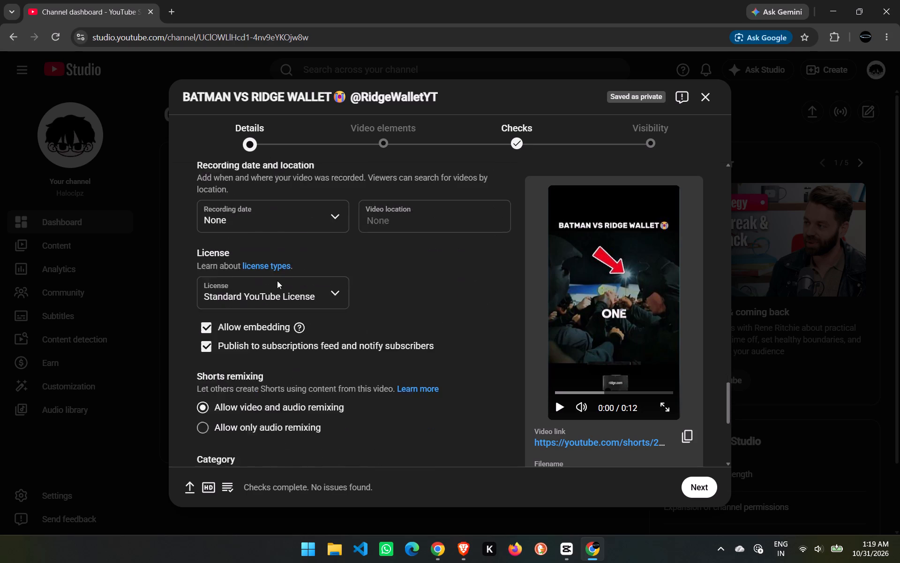
scroll(276, 281, "down", 3)
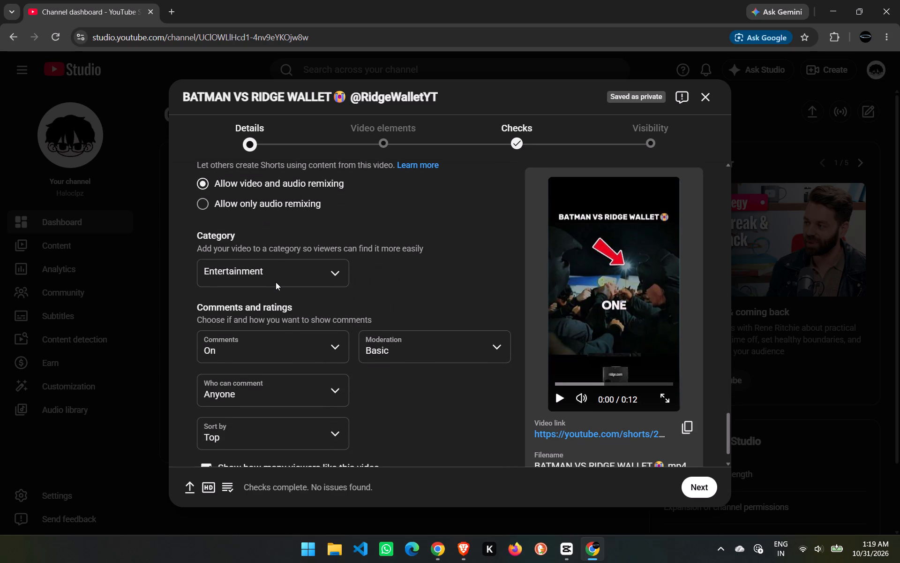
scroll(276, 282, "down", 2)
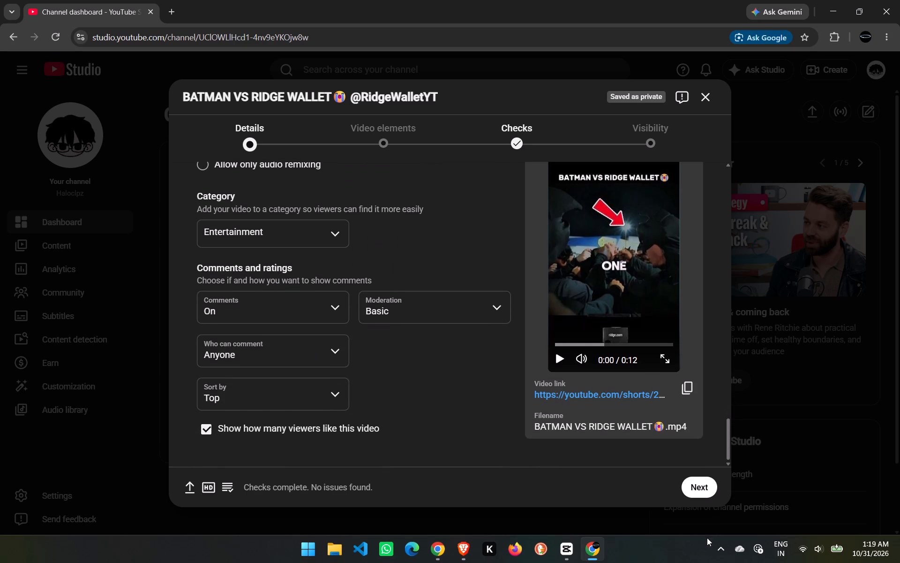
Proceed past the video elements and checks, set the short's visibility to Public and publish it.
left_click(703, 490)
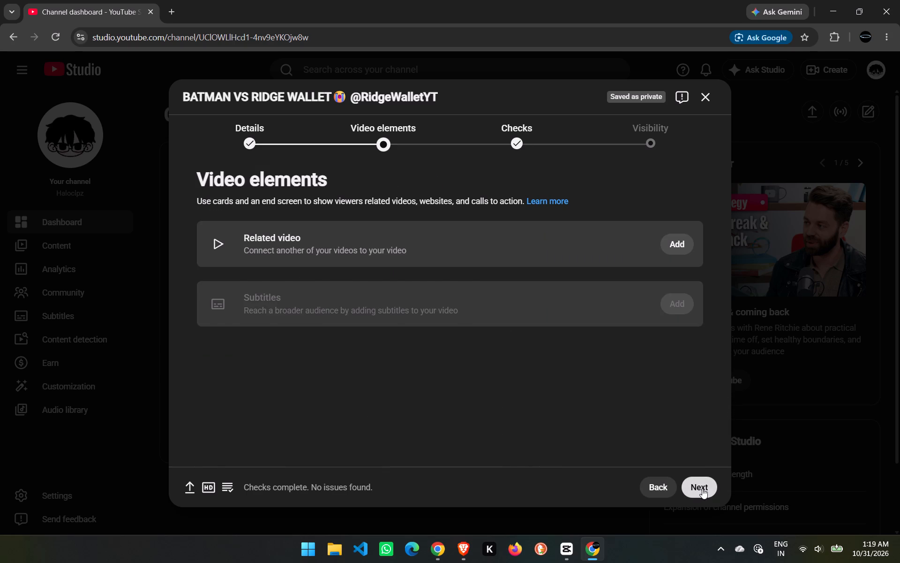
left_click(702, 488)
left_click(717, 493)
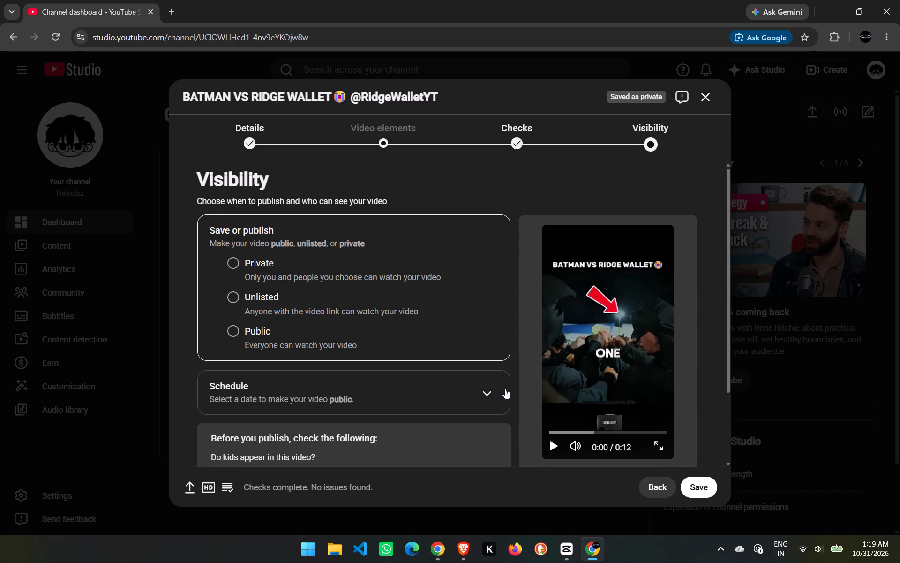
left_click(262, 327)
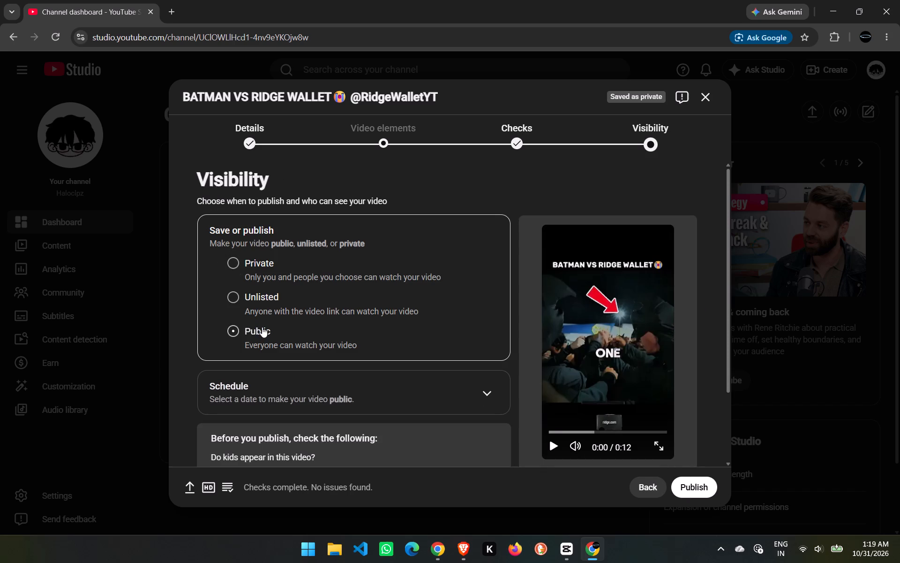
scroll(437, 327, "down", 4)
scroll(465, 361, "up", 4)
left_click(711, 491)
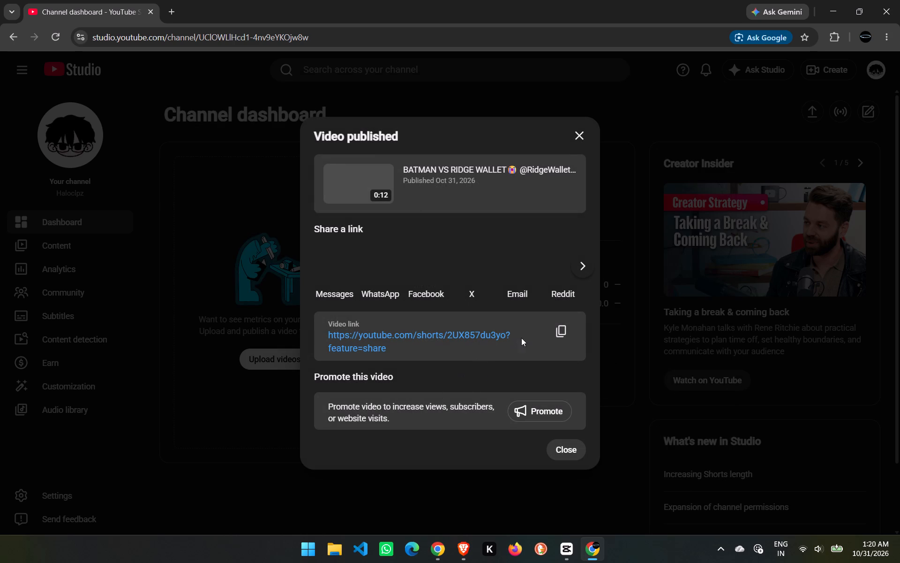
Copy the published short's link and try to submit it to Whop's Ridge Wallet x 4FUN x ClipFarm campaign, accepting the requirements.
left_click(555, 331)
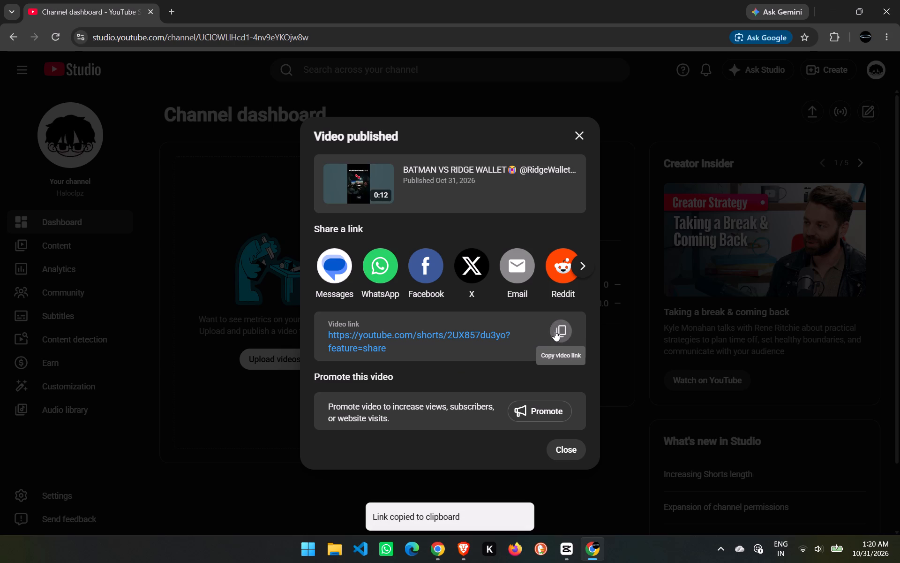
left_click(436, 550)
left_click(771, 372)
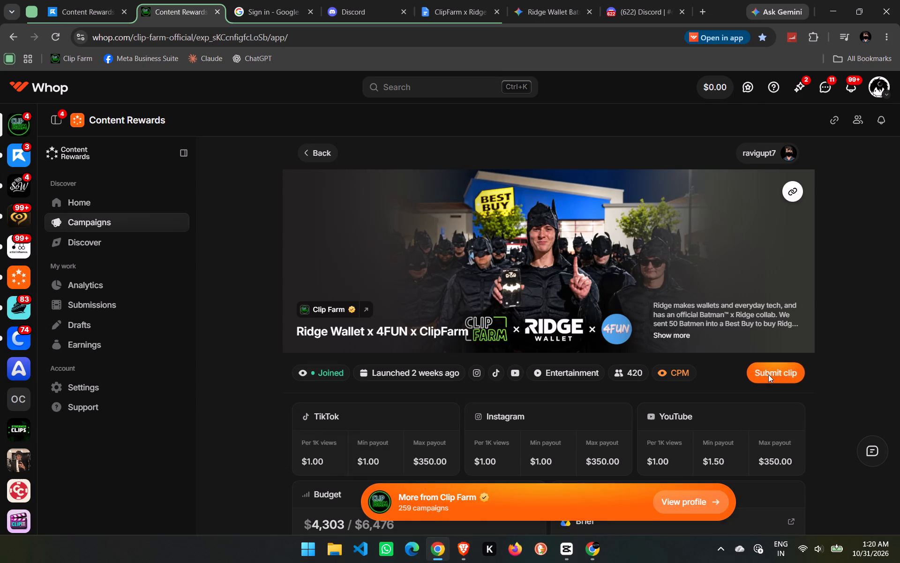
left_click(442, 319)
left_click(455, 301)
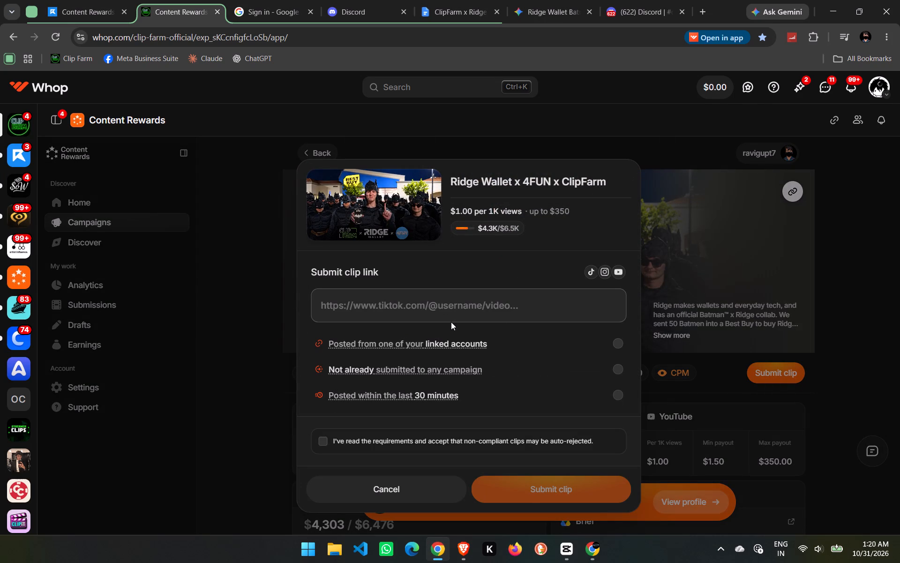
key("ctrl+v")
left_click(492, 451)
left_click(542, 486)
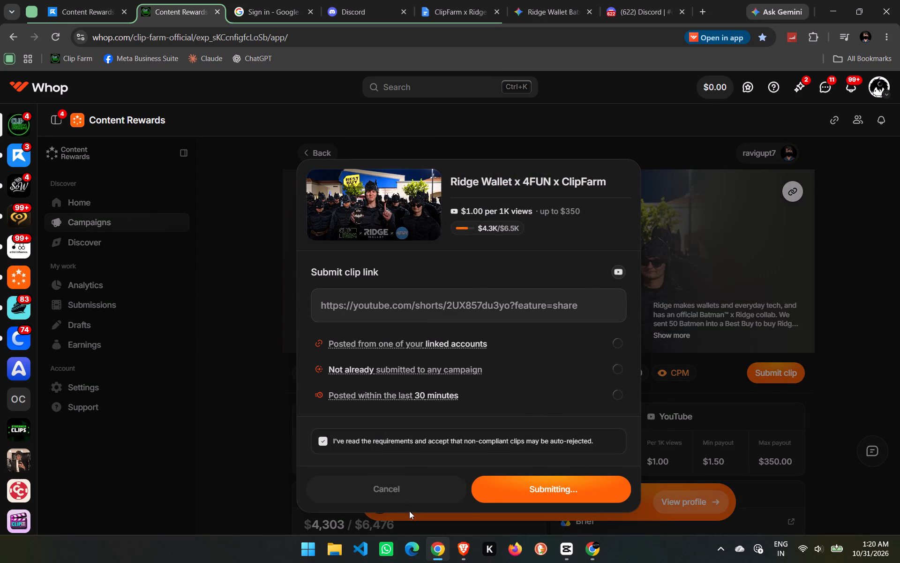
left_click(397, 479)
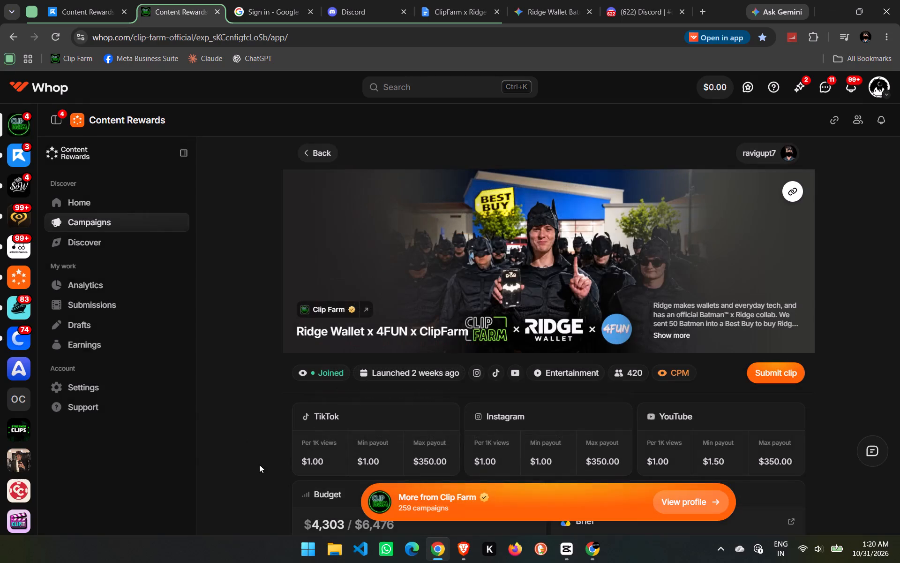
Start connecting another social account in the Content Rewards account settings.
left_click(123, 382)
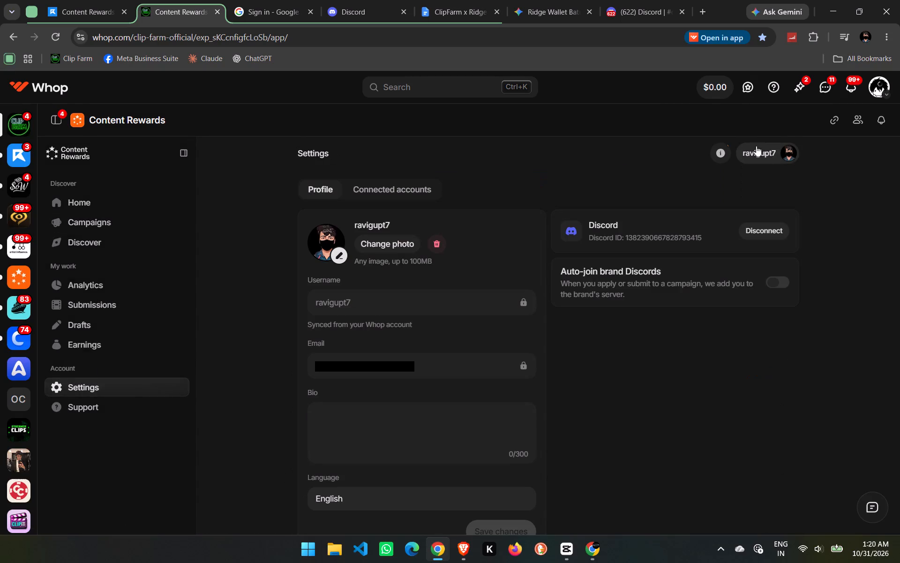
left_click(395, 195)
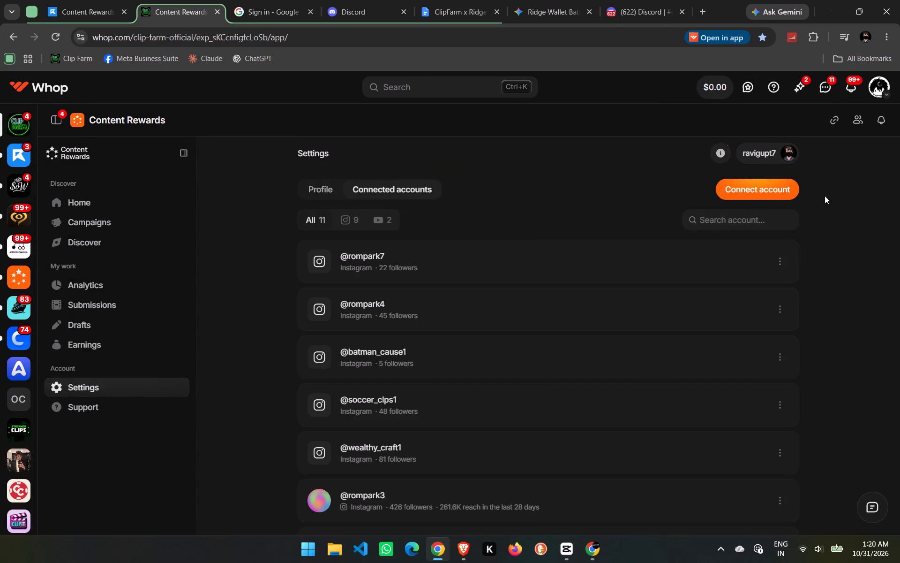
left_click(783, 190)
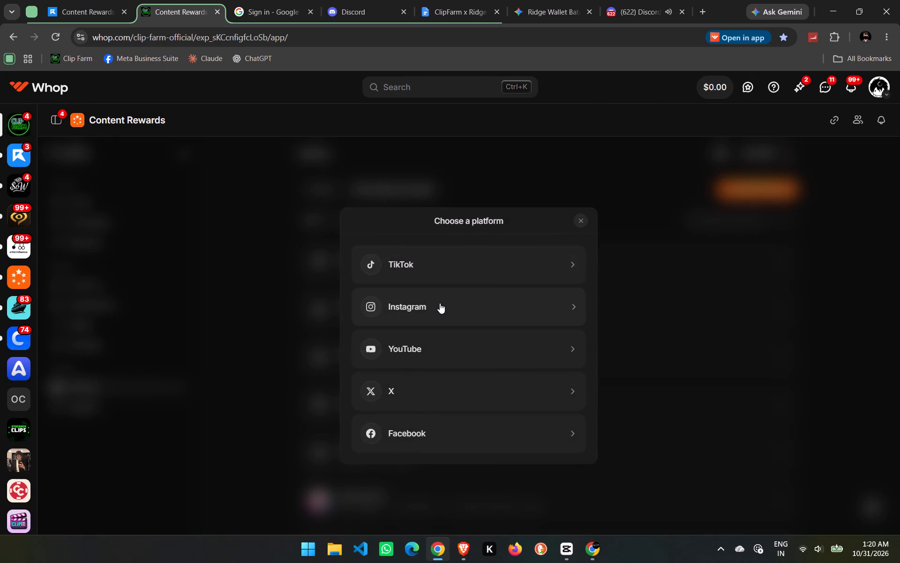
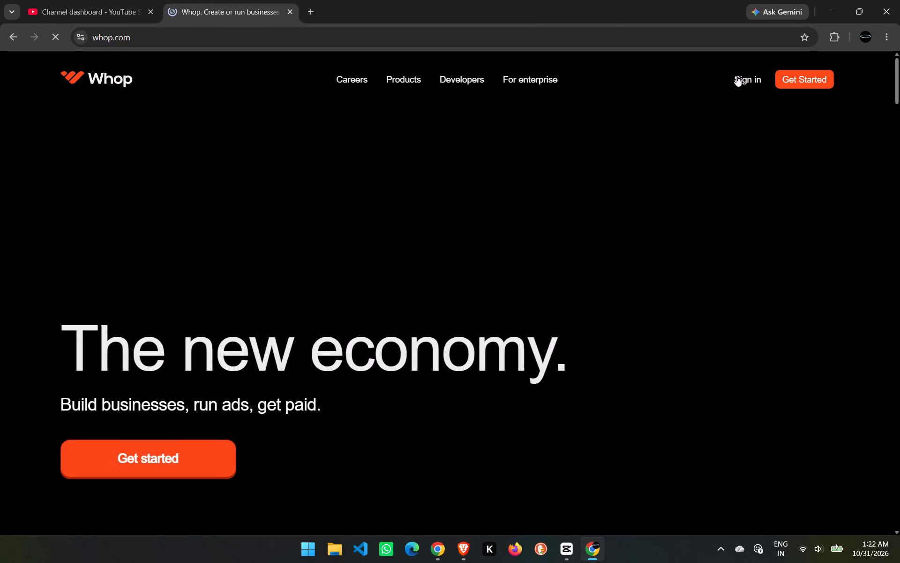
Start signing in to Whop from its home page.
left_click(729, 77)
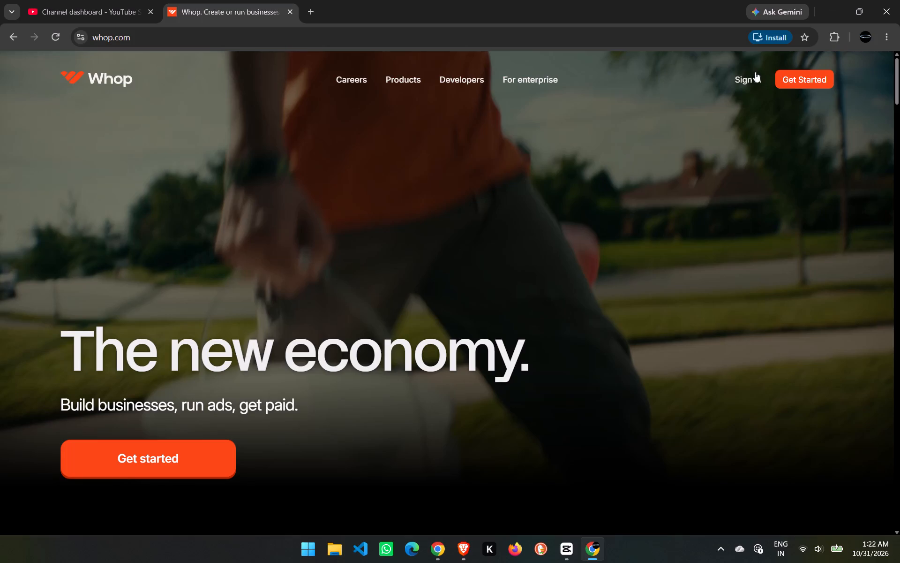
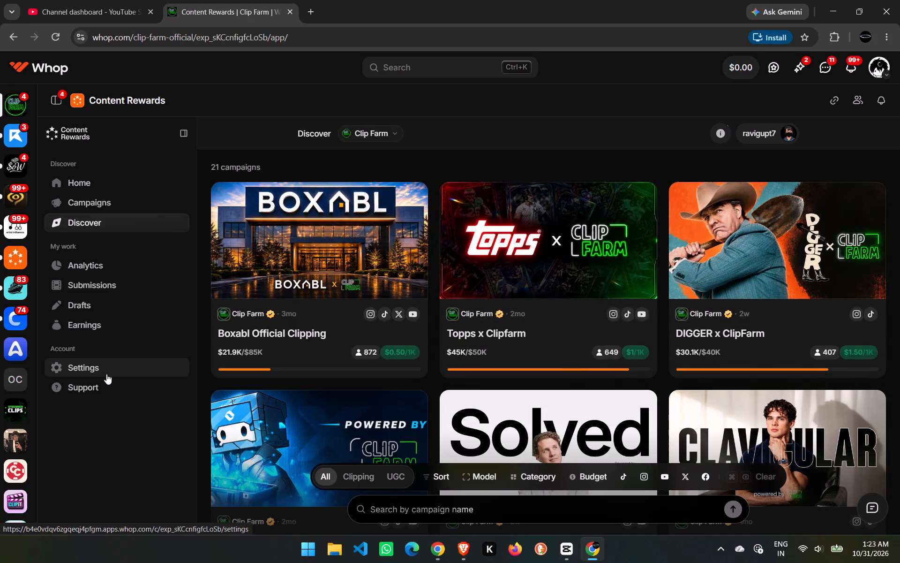
Start connecting another social account from the connected accounts in the Content Rewards settings.
left_click(109, 373)
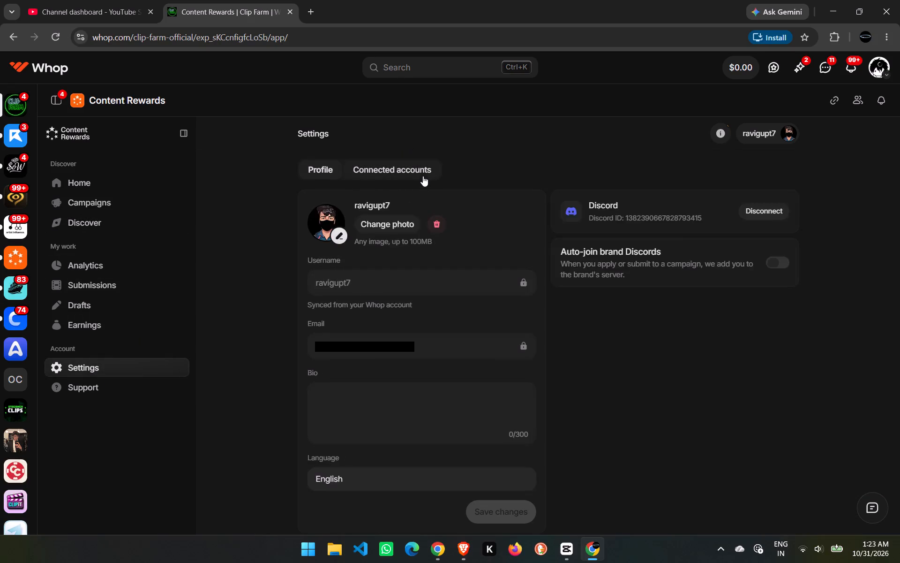
left_click(423, 175)
left_click(780, 168)
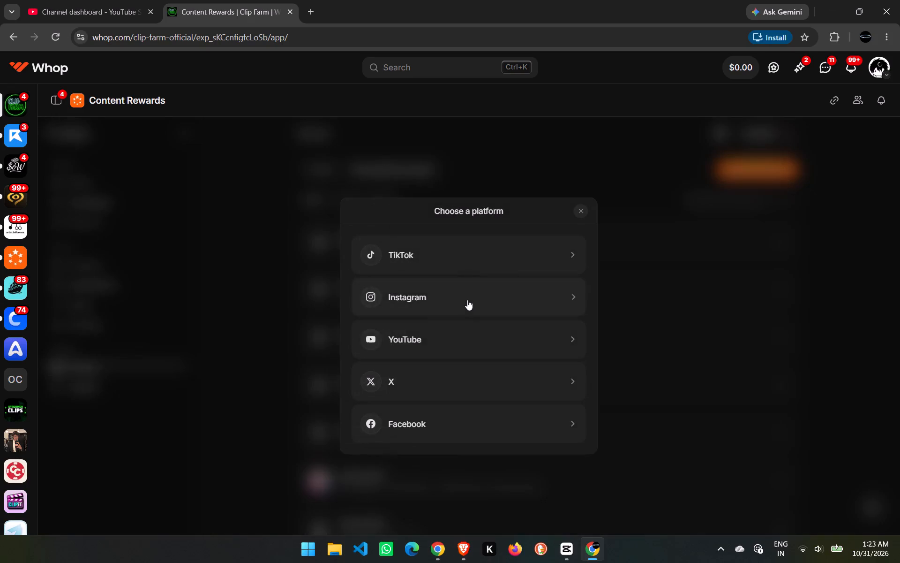
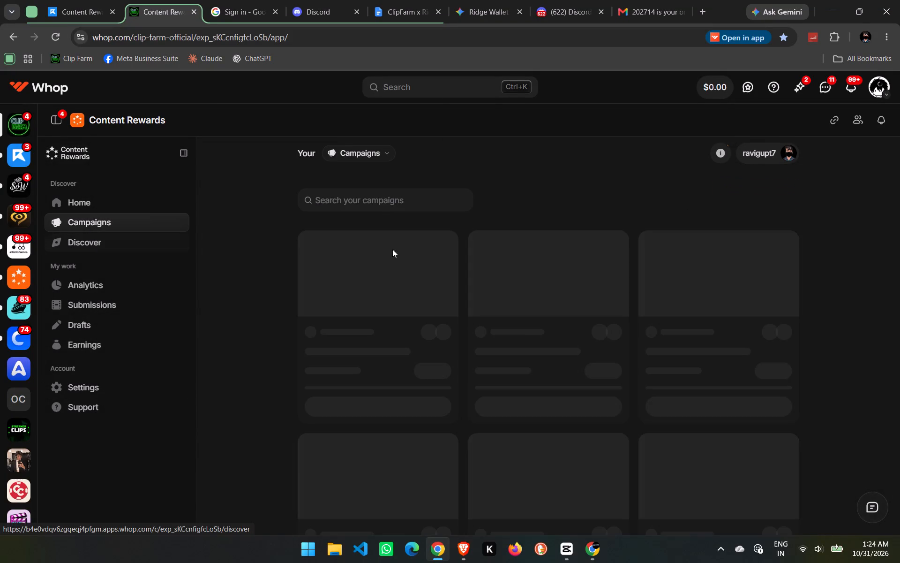
Open the first campaign in the Content Rewards campaigns list.
left_click(422, 415)
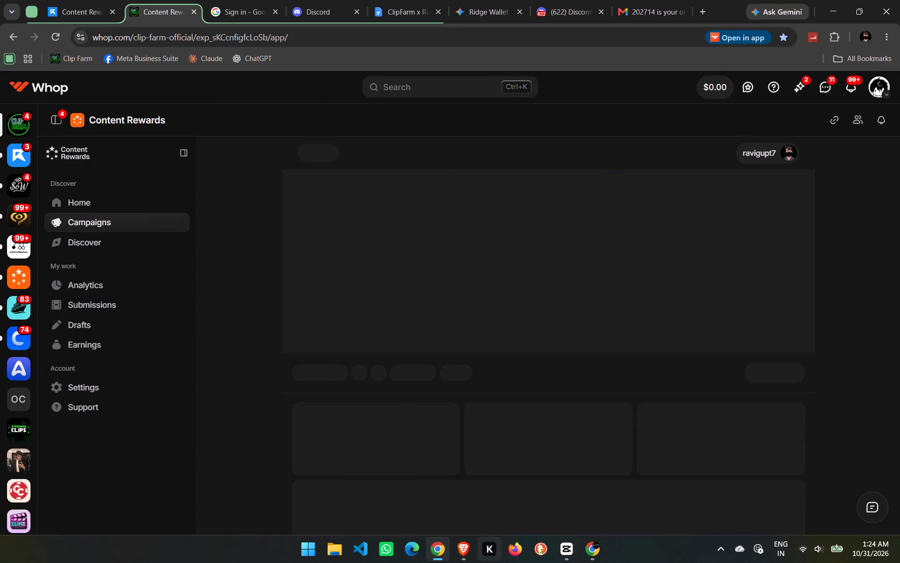
Switch to the other Chrome window and return to the published short's share link in YouTube Studio.
left_click(585, 553)
left_click(127, 0)
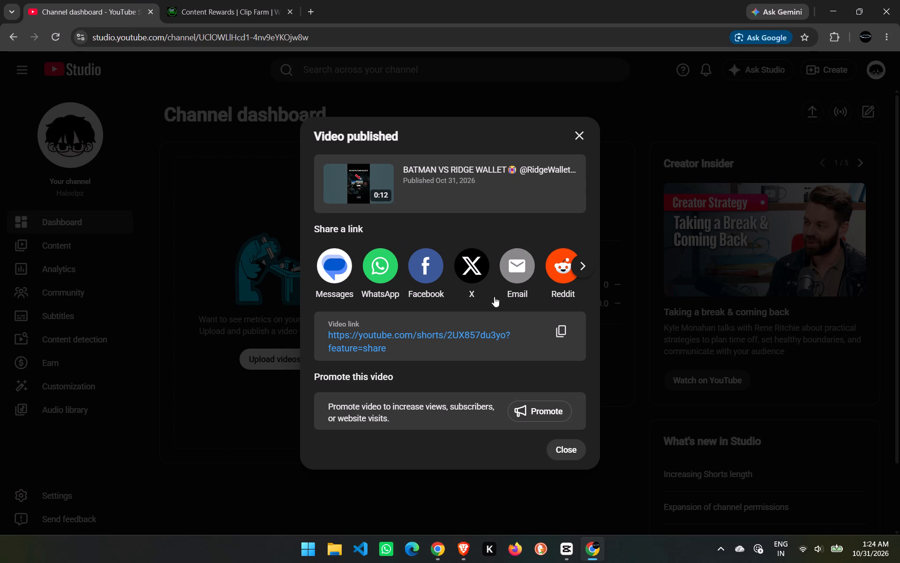
Submit the published short's video link to the Ridge Wallet x 4FUN x ClipFarm campaign on Whop, accepting the campaign requirements.
left_click(564, 331)
left_click(446, 553)
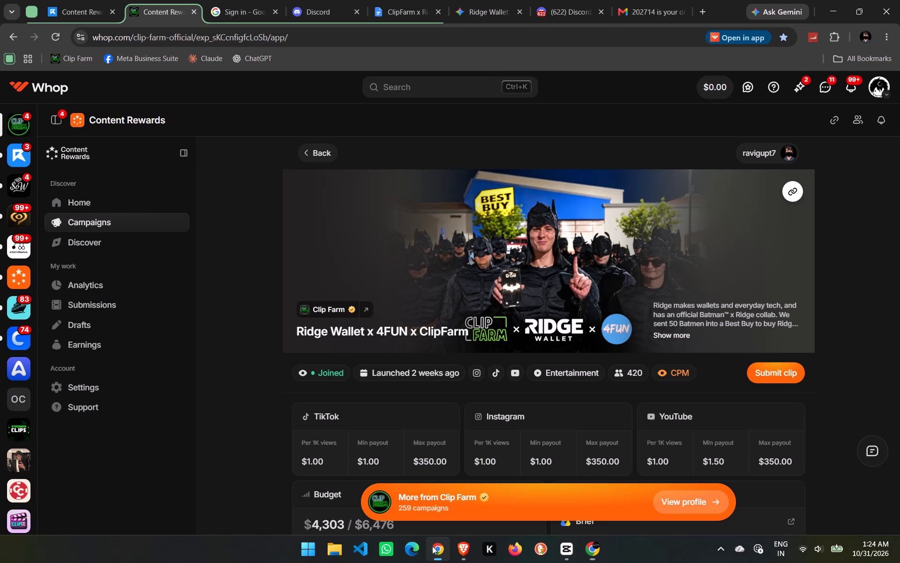
left_click(791, 370)
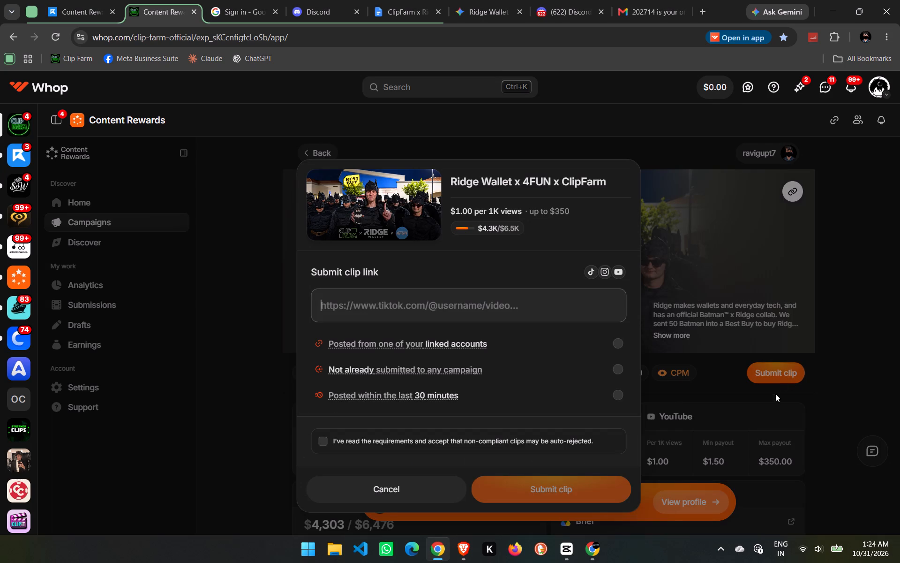
key("ctrl+v")
left_click(461, 439)
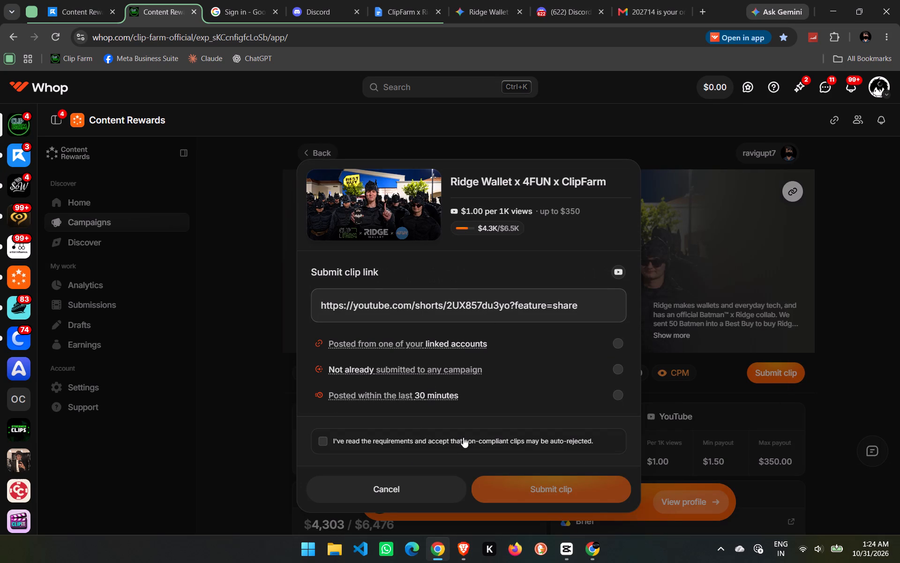
left_click(540, 477)
Return to the Haloclpz YouTube Studio window and close its Whop page and the Video published dialog.
left_click(598, 550)
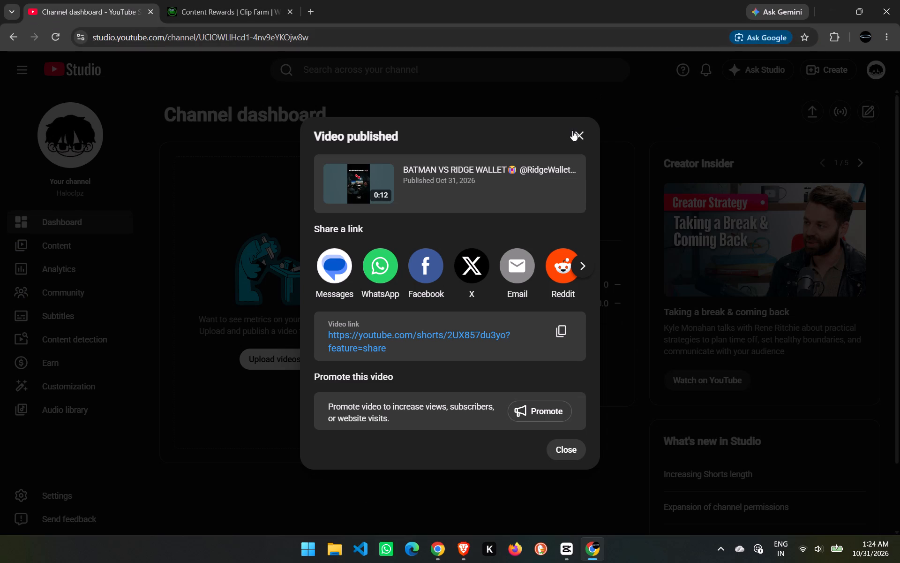
left_click(287, 10)
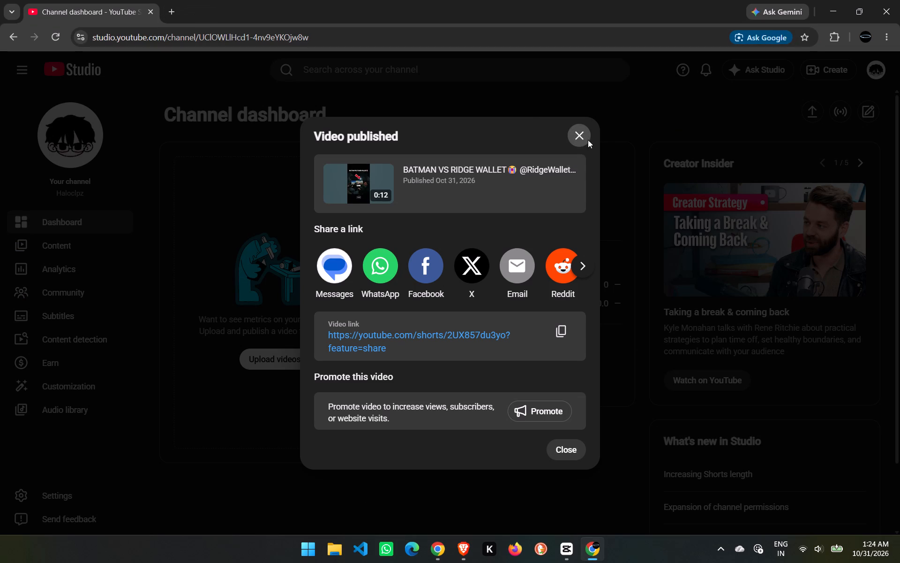
left_click(588, 139)
Check the new short in Haloclpz's Shorts content list, the channel analytics overview and the channel dashboard.
left_click(106, 244)
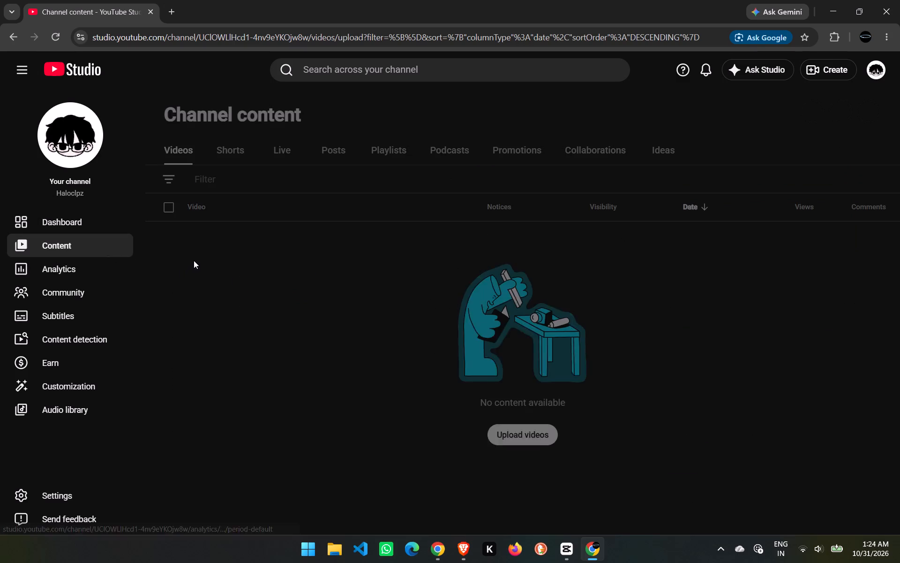
left_click(211, 154)
left_click(232, 162)
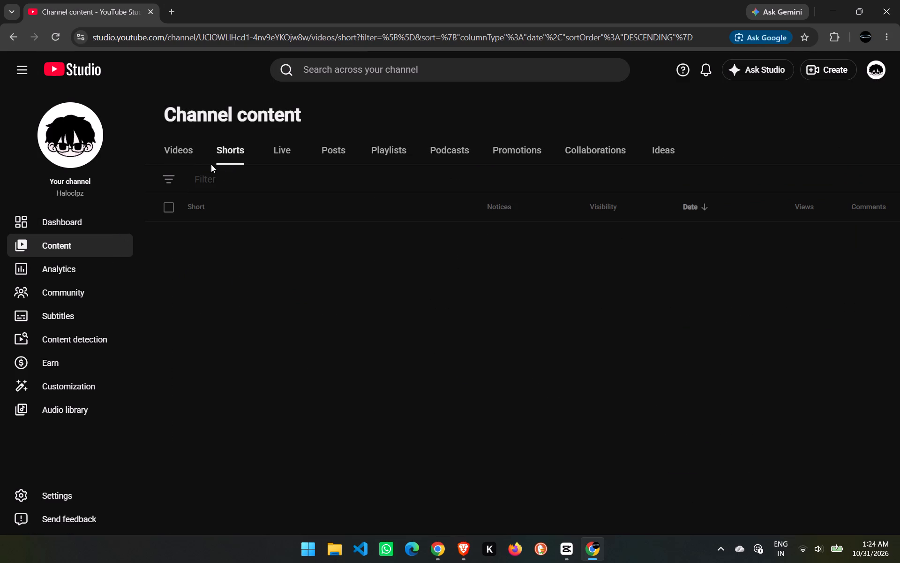
left_click(68, 265)
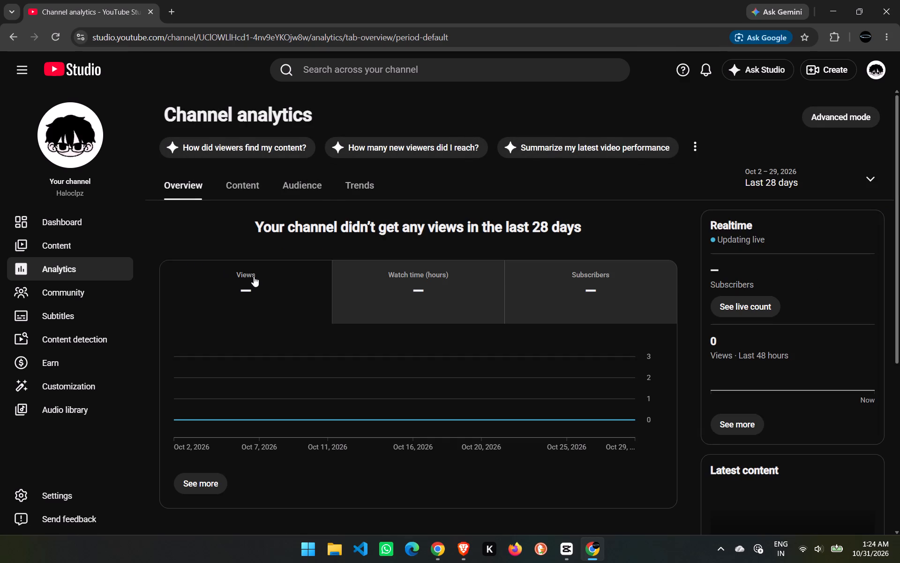
scroll(412, 292, "down", 4)
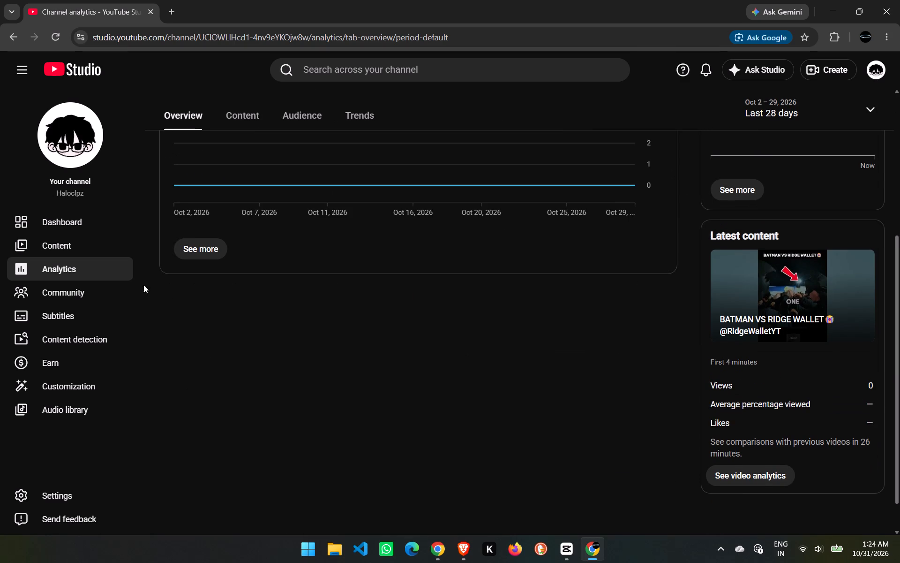
left_click(76, 225)
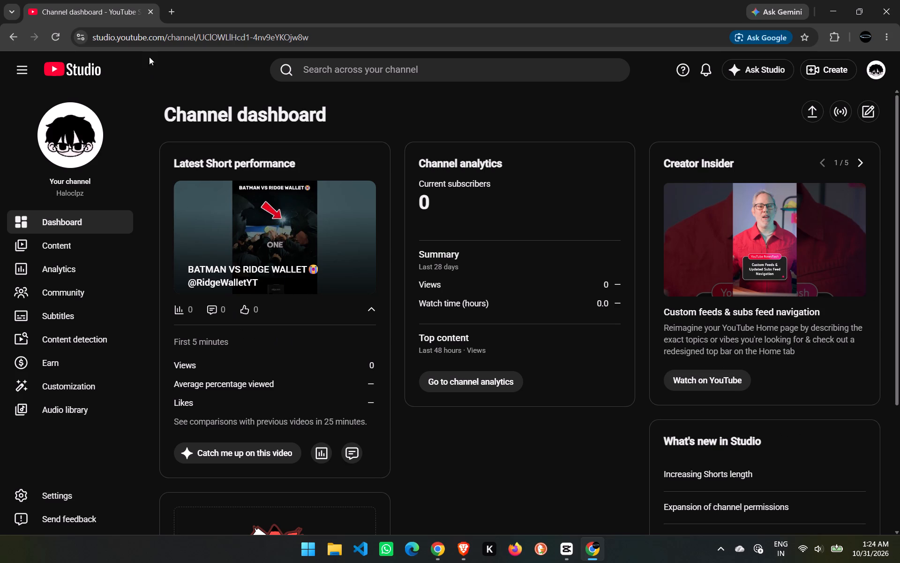
Open YouTube in a new tab, search for "blue flash" and look through the results.
left_click(167, 12)
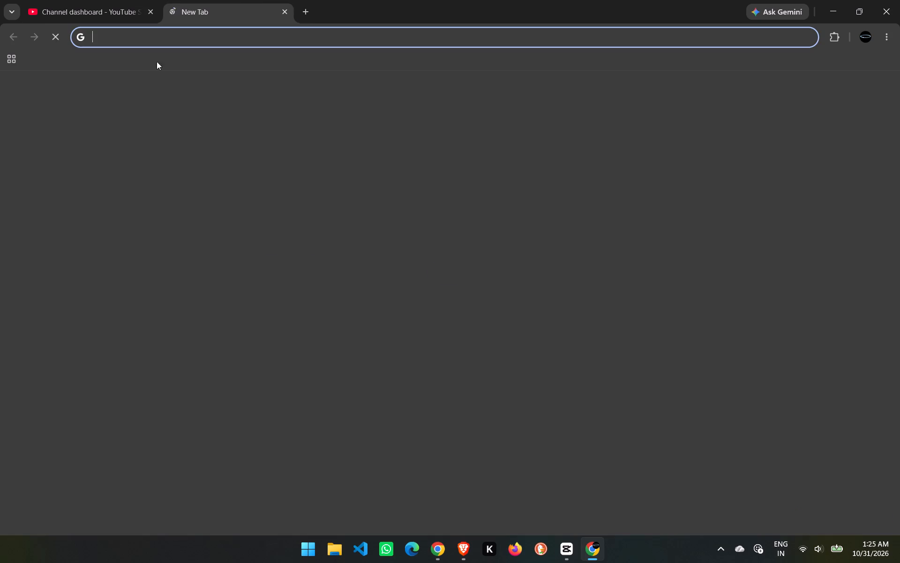
left_click(417, 304)
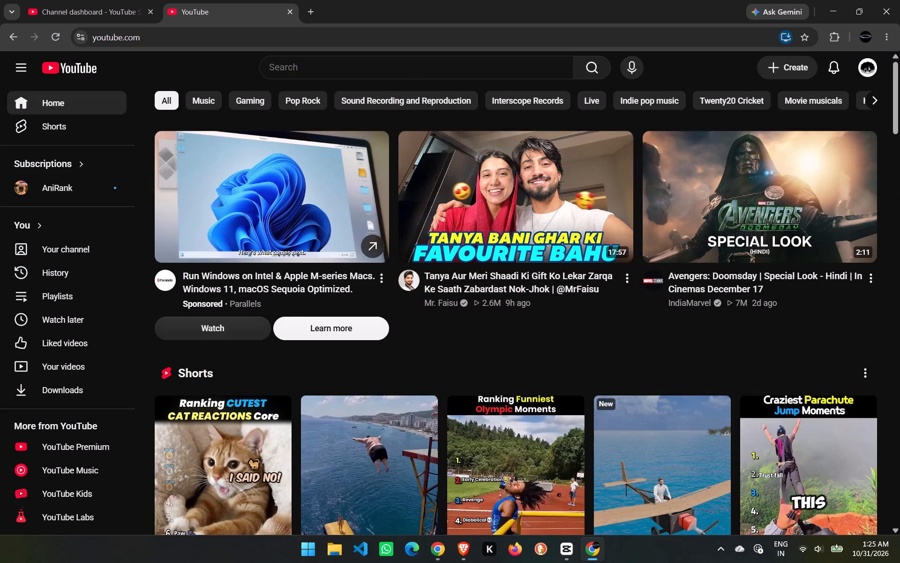
left_click(414, 74)
type("blue flash")
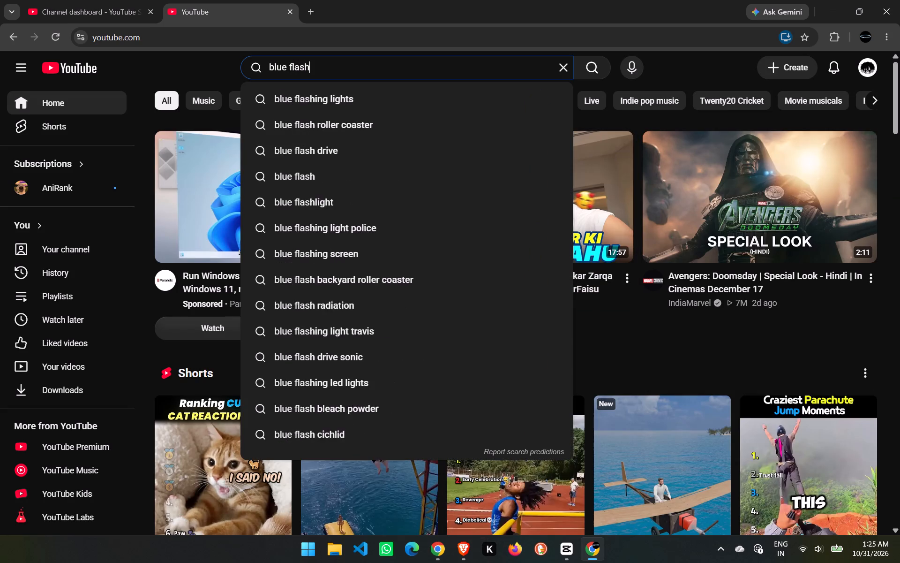
key("Return")
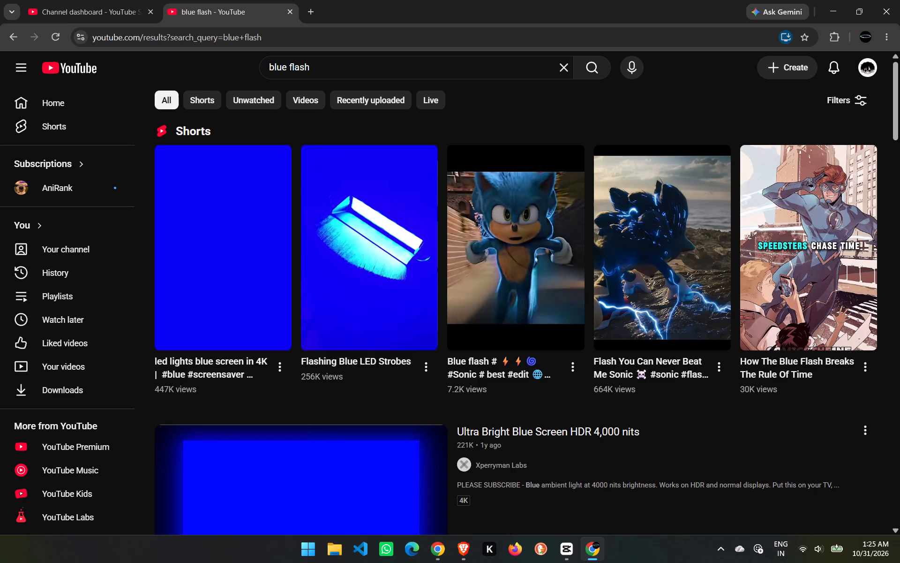
scroll(434, 56, "down", 10)
scroll(461, 156, "down", 4)
scroll(457, 139, "up", 16)
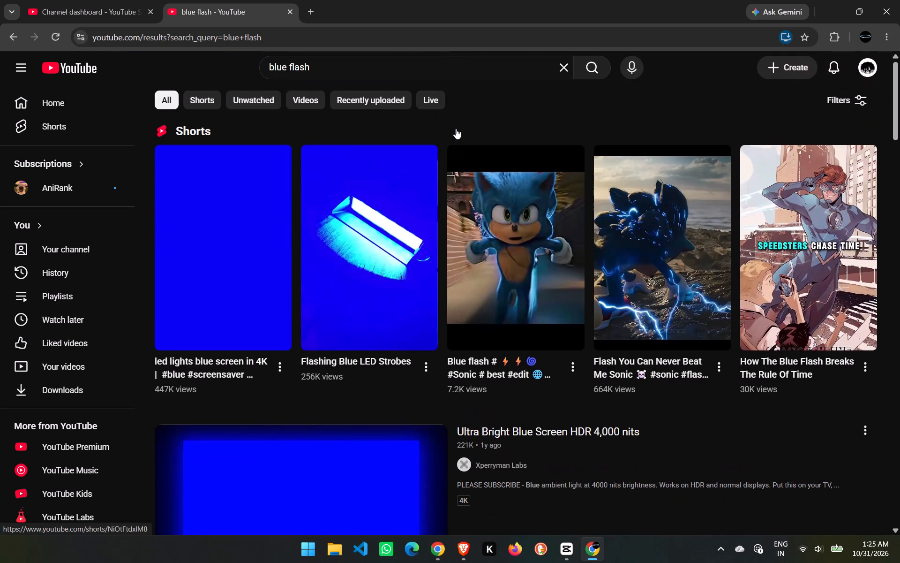
Filter the "blue flash" search results to channels only.
left_click(848, 105)
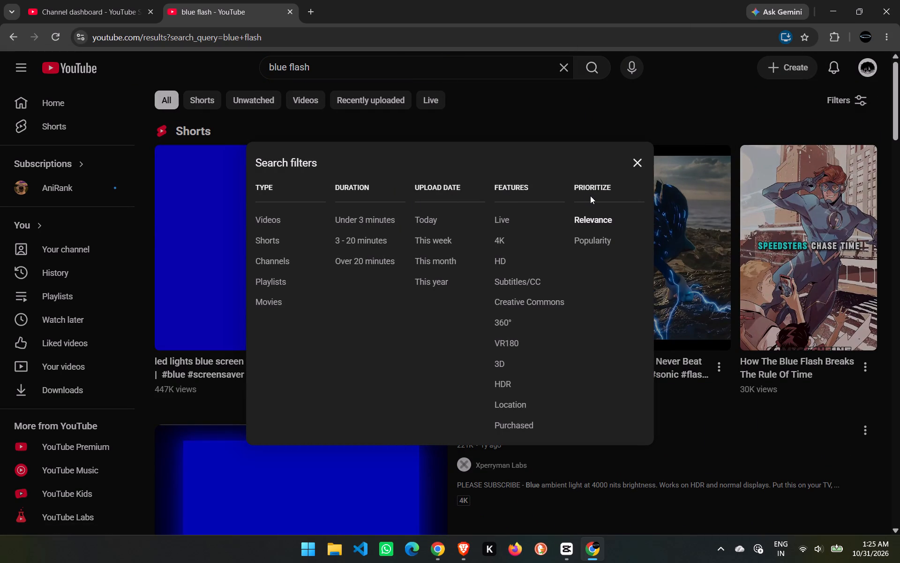
left_click(271, 261)
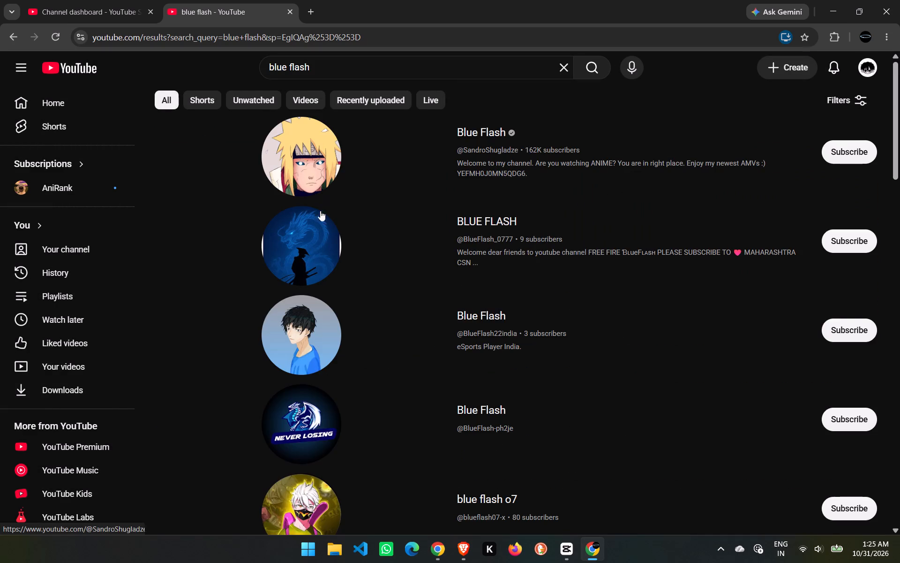
Look through the list of channels named Blue Flash, comparing their profile pictures, handles and descriptions.
scroll(320, 237, "down", 16)
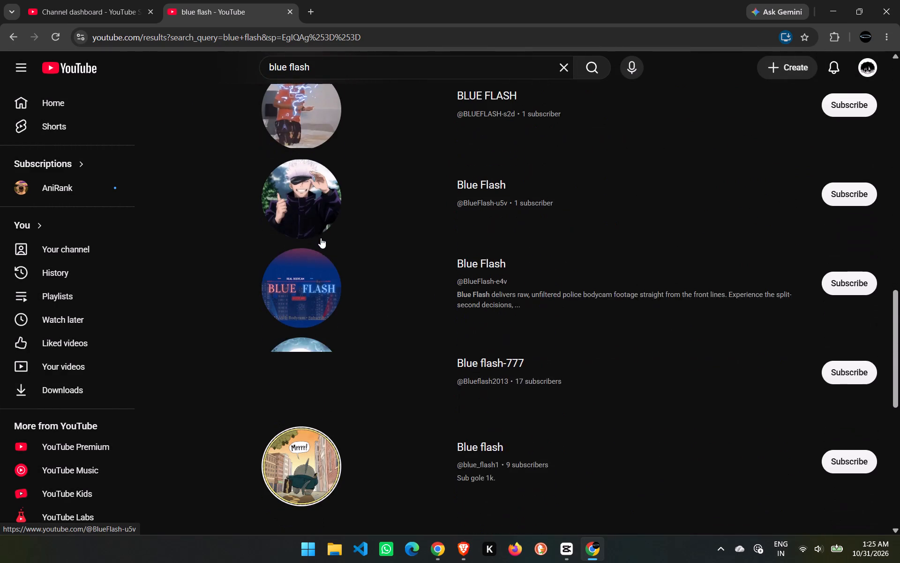
scroll(321, 238, "down", 2)
scroll(321, 238, "up", 1)
scroll(322, 237, "down", 12)
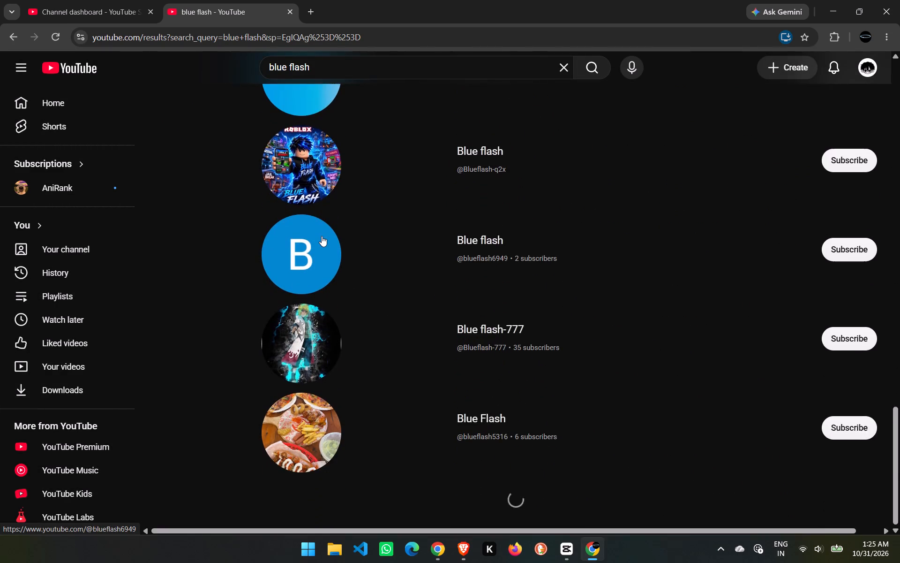
scroll(322, 236, "down", 19)
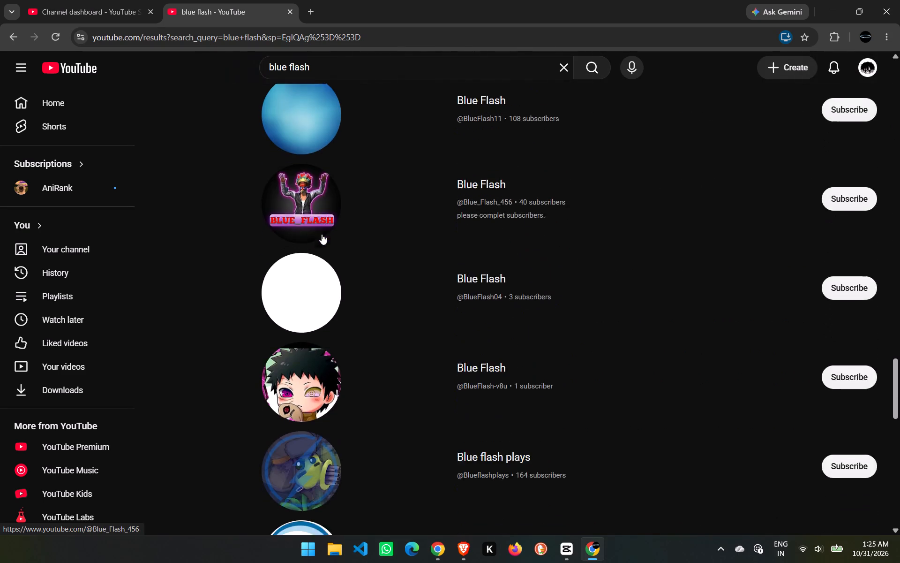
scroll(322, 234, "down", 19)
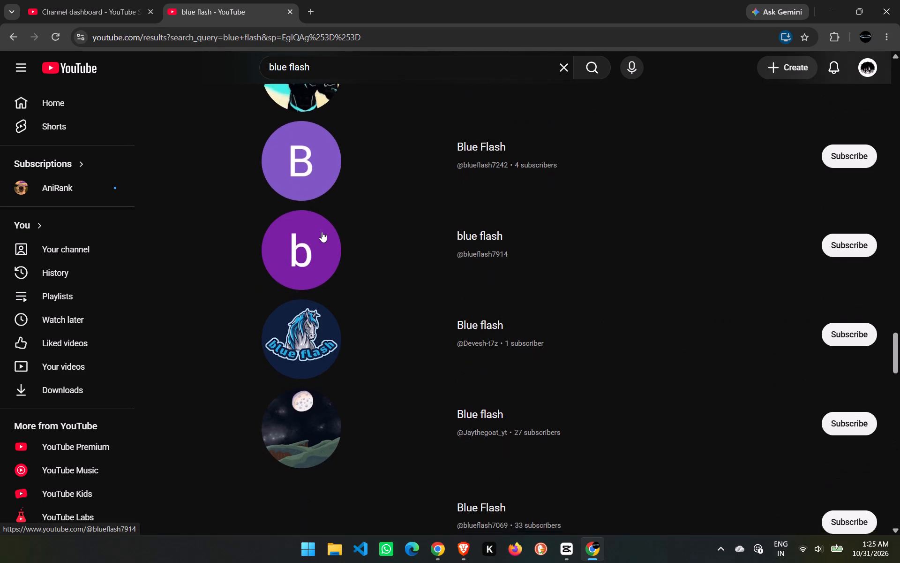
scroll(322, 232, "down", 17)
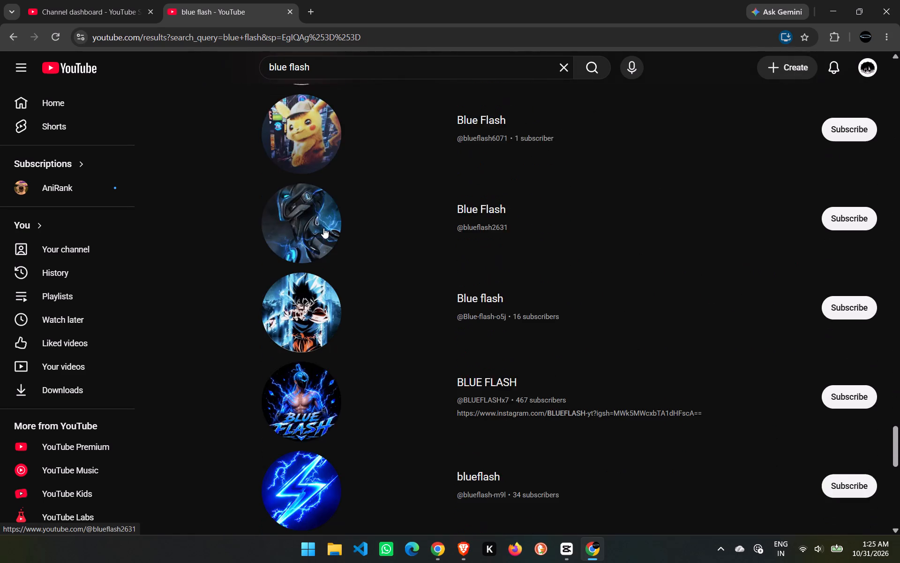
scroll(323, 228, "down", 5)
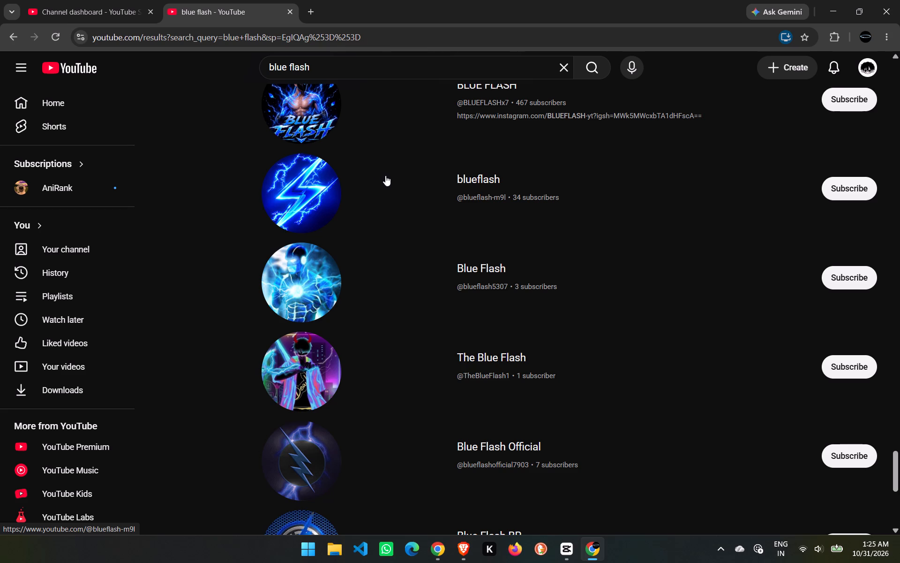
scroll(390, 169, "down", 1)
scroll(390, 170, "up", 1)
scroll(387, 174, "down", 16)
scroll(383, 177, "down", 5)
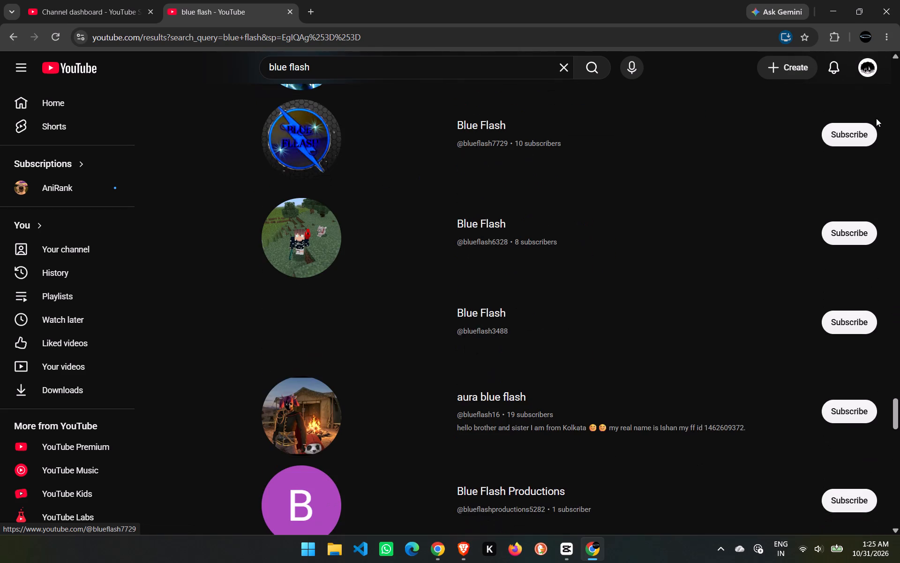
scroll(577, 255, "down", 11)
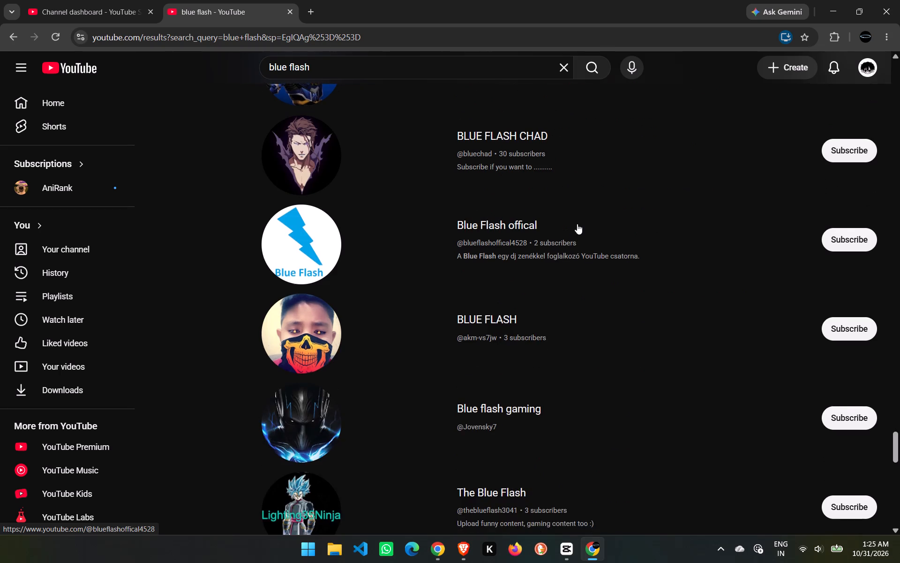
scroll(577, 224, "down", 3)
scroll(730, 167, "up", 6)
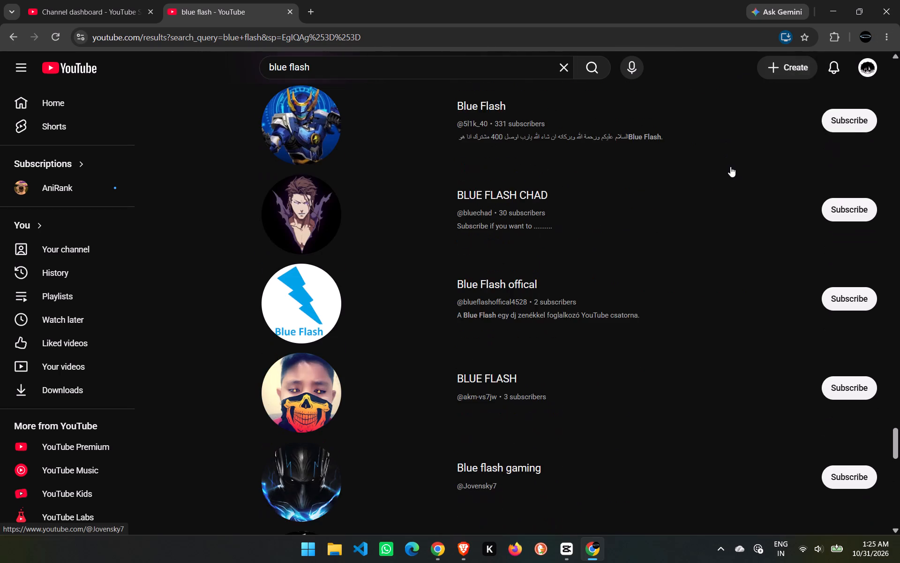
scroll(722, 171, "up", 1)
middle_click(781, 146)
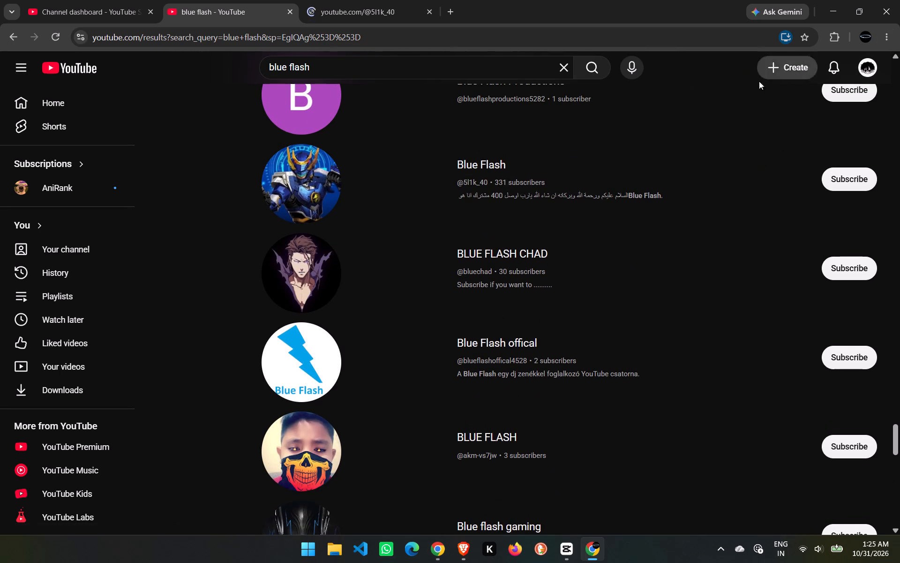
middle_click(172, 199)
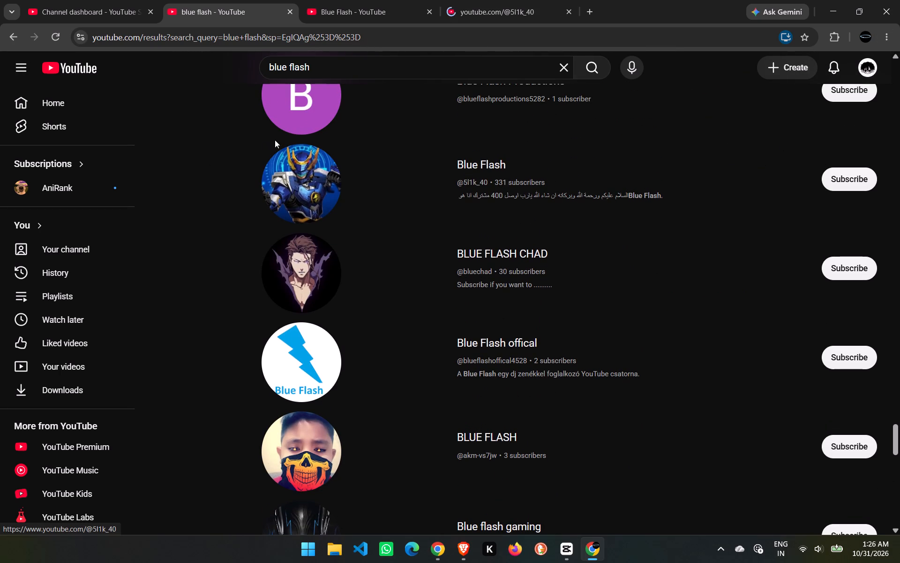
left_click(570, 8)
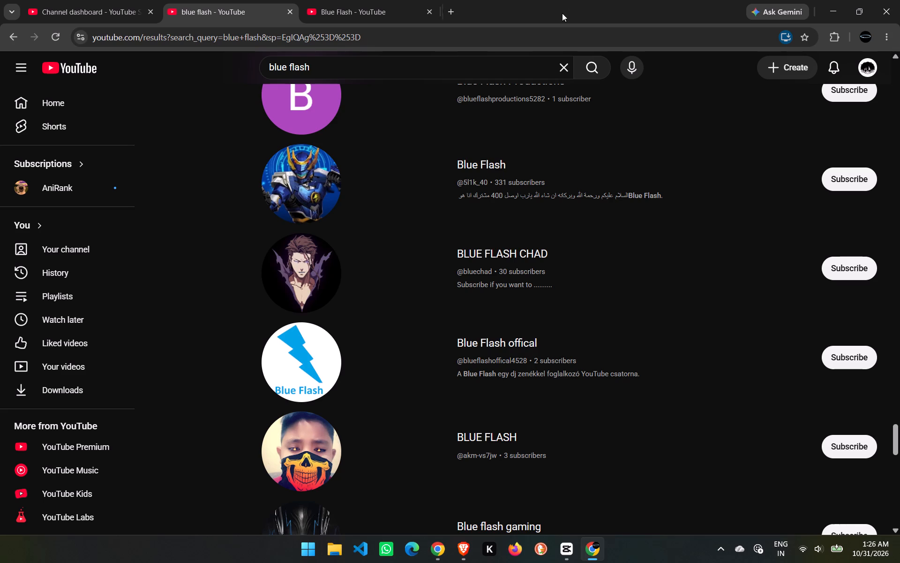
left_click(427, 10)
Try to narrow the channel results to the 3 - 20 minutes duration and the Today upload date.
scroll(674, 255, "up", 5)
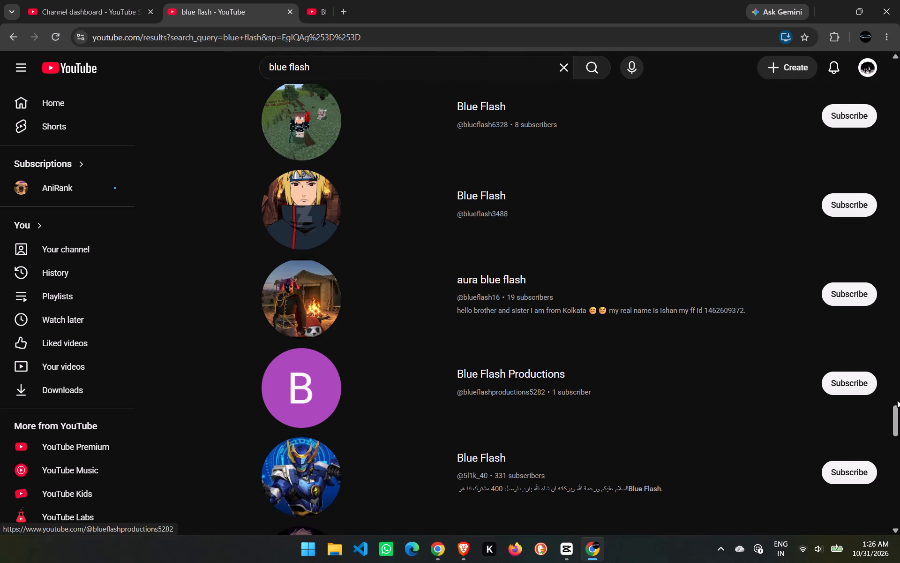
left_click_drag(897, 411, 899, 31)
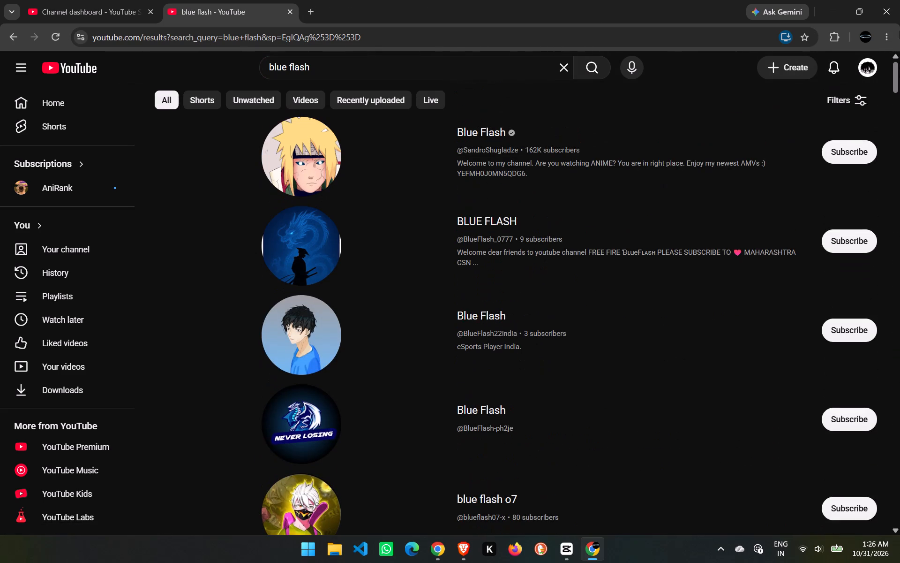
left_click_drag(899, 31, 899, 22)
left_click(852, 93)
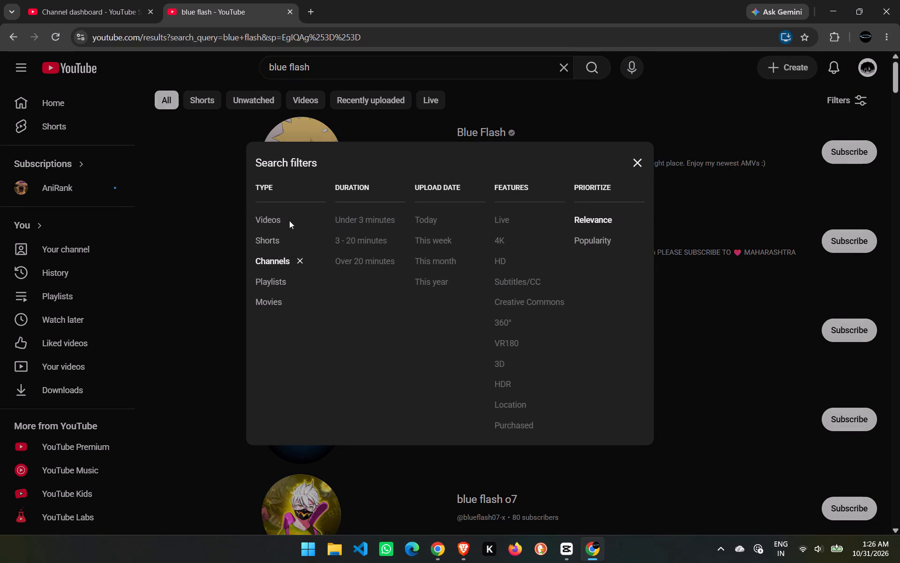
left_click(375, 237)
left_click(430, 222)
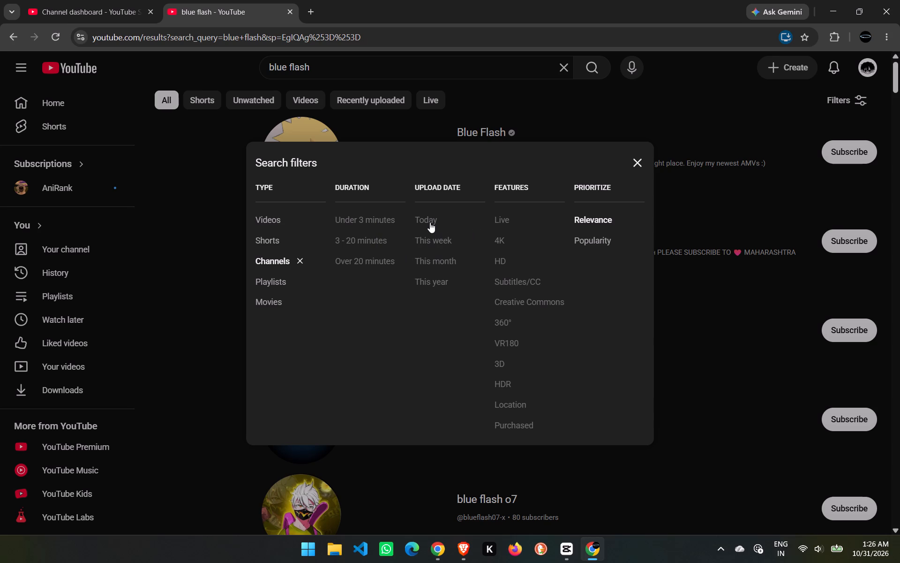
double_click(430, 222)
Remove the Channels type filter from the "blue flash" search.
left_click(300, 257)
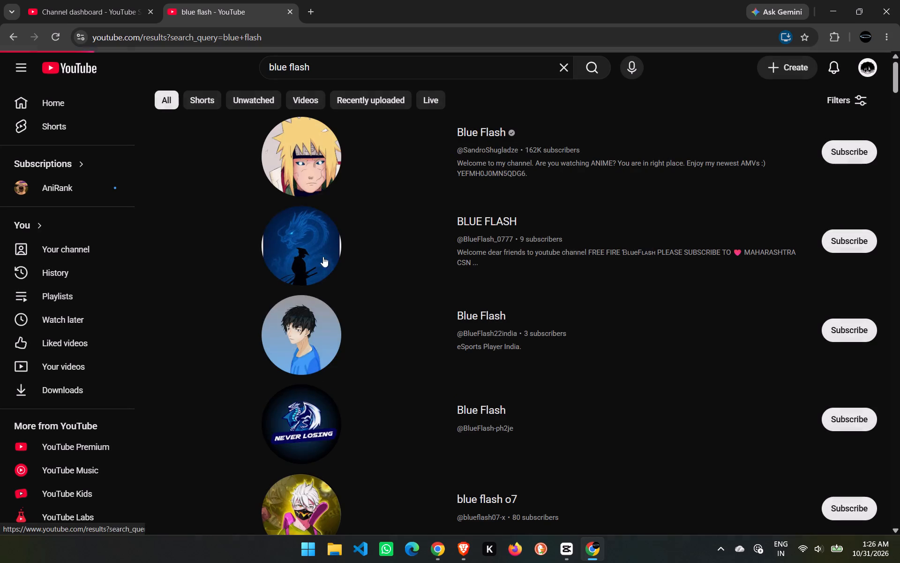
Filter the "blue flash" search results to the Today upload date.
left_click(831, 99)
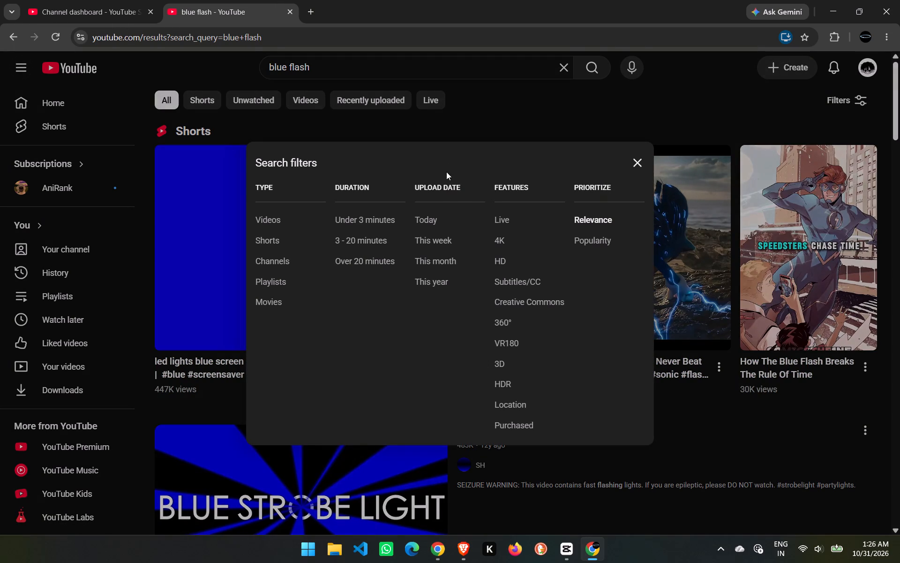
left_click(426, 223)
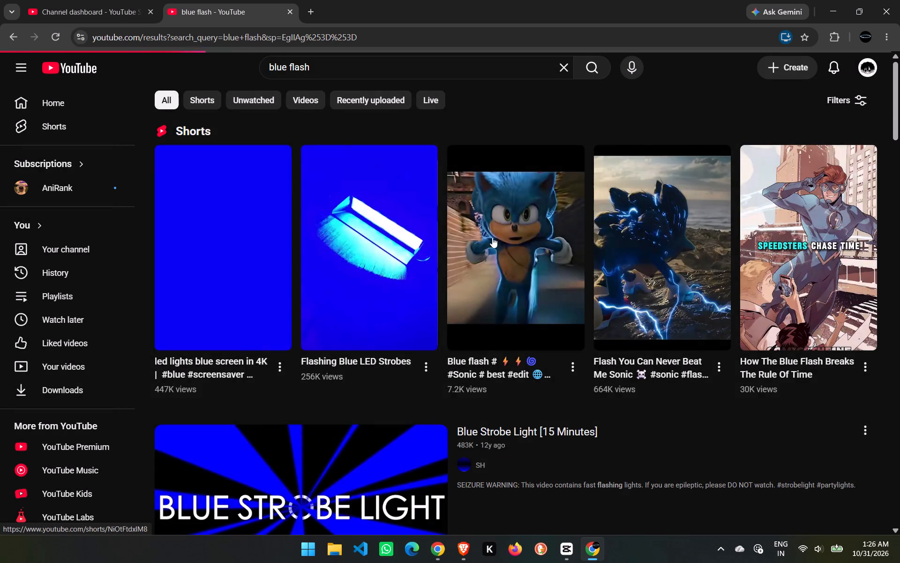
Look through today's "blue flash" videos and Shorts for a matching upload, and close the search results tab.
scroll(390, 327, "down", 11)
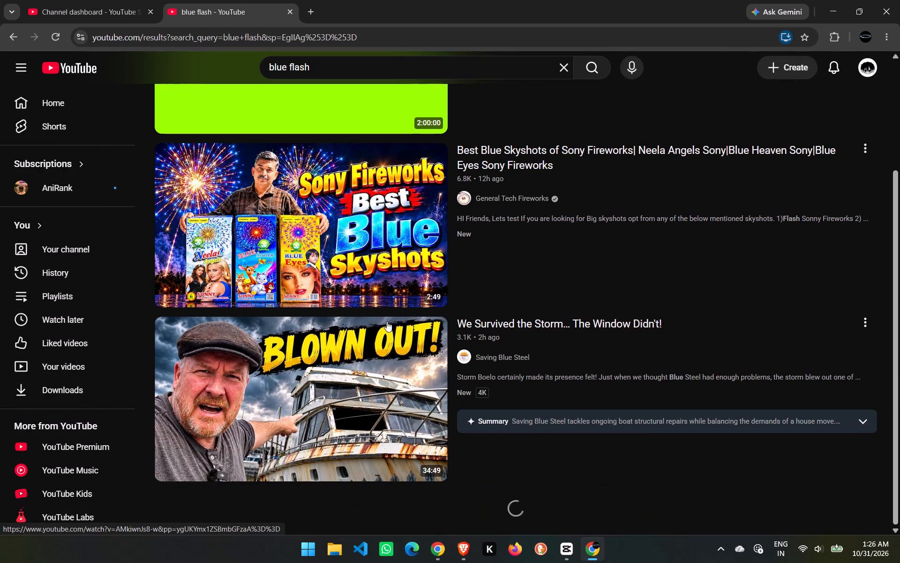
scroll(387, 321, "down", 16)
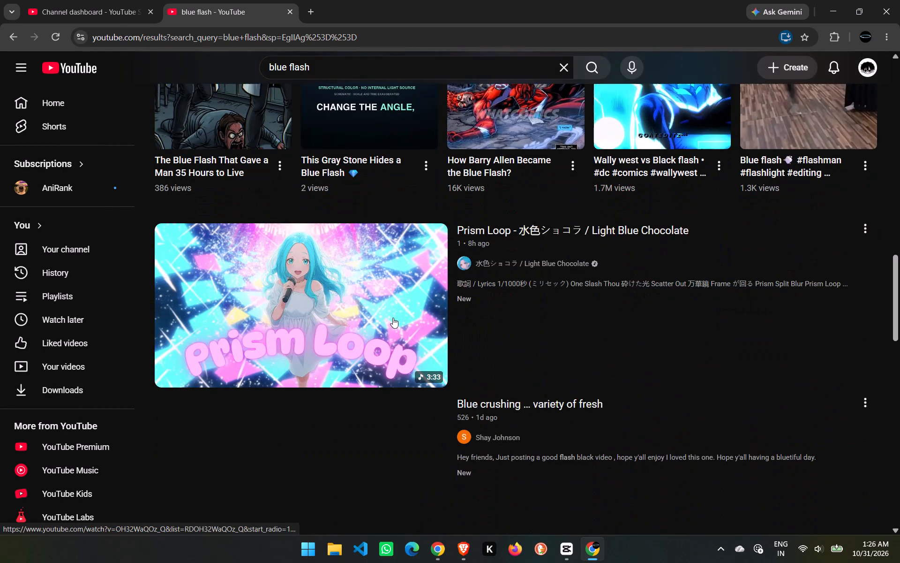
scroll(393, 318, "down", 12)
scroll(393, 318, "up", 6)
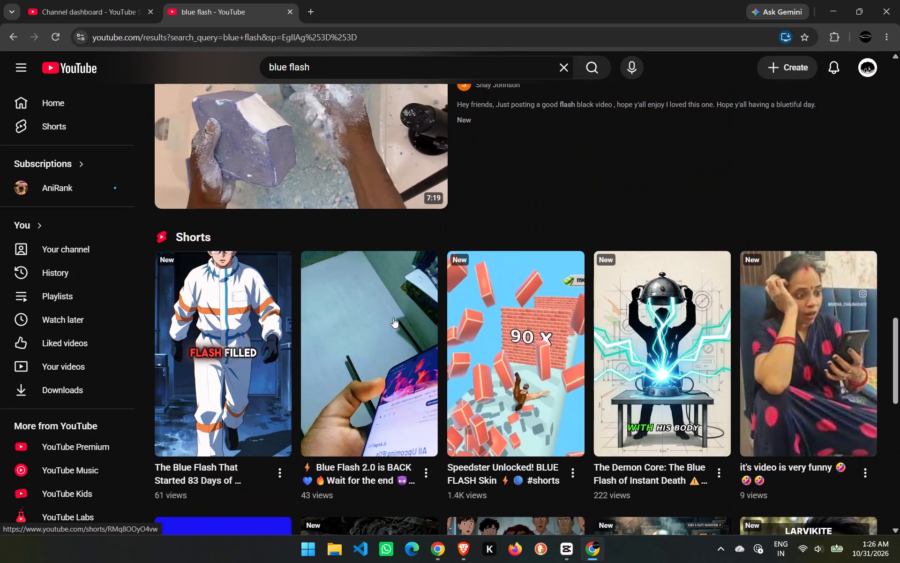
scroll(393, 318, "down", 18)
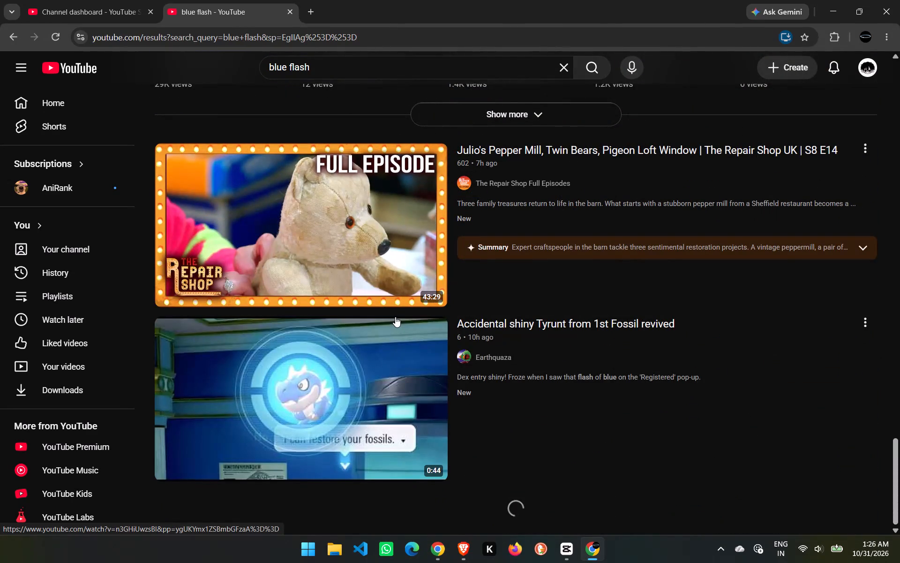
scroll(395, 317, "down", 17)
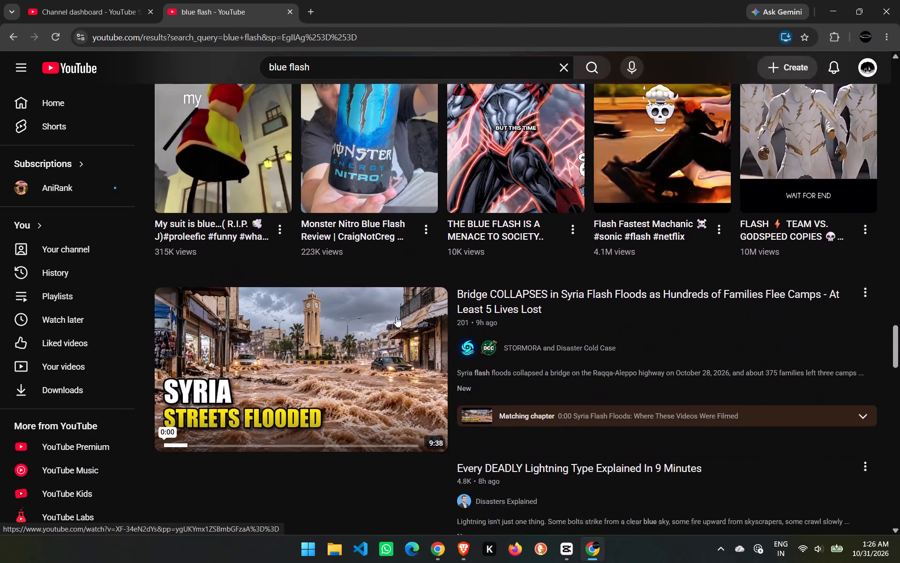
scroll(396, 317, "down", 3)
scroll(397, 317, "up", 1)
scroll(397, 317, "down", 15)
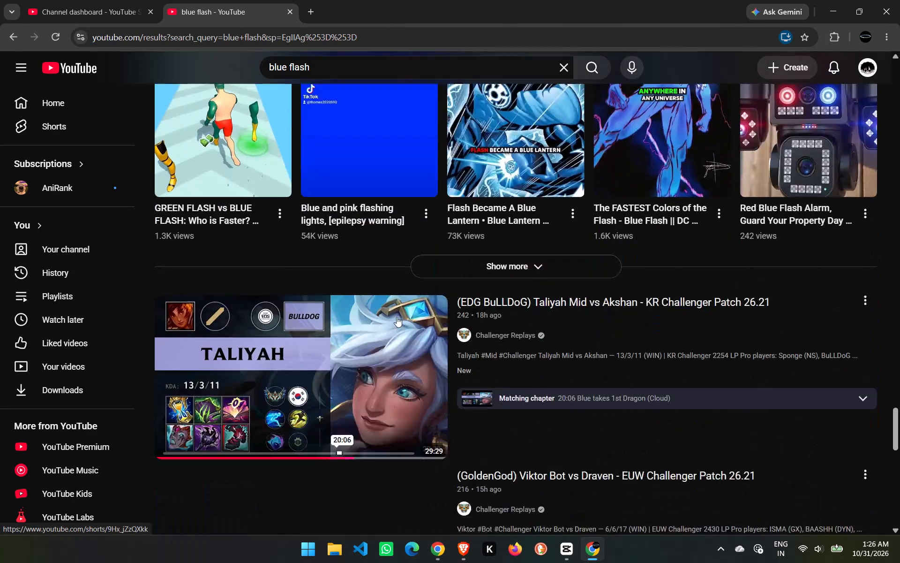
scroll(397, 317, "down", 2)
scroll(397, 317, "up", 1)
scroll(397, 317, "down", 14)
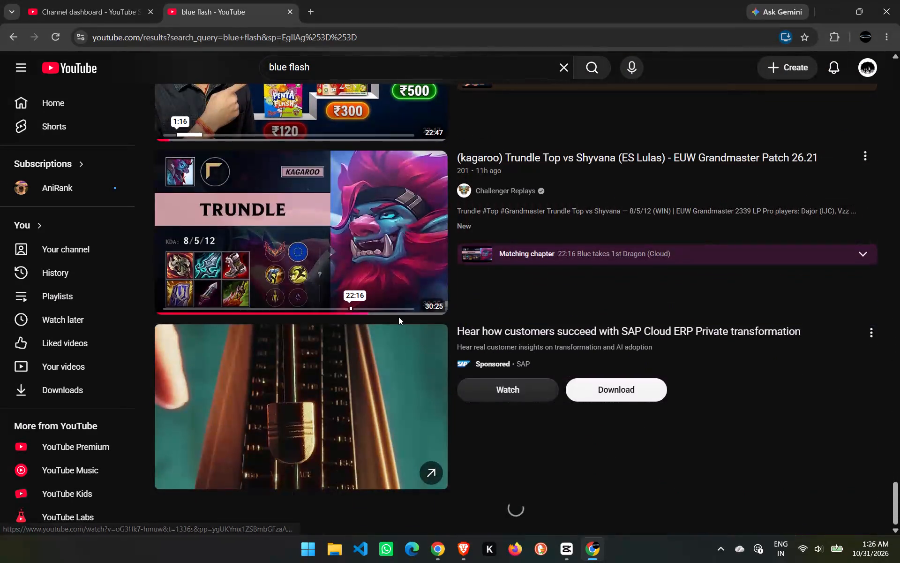
scroll(398, 317, "down", 5)
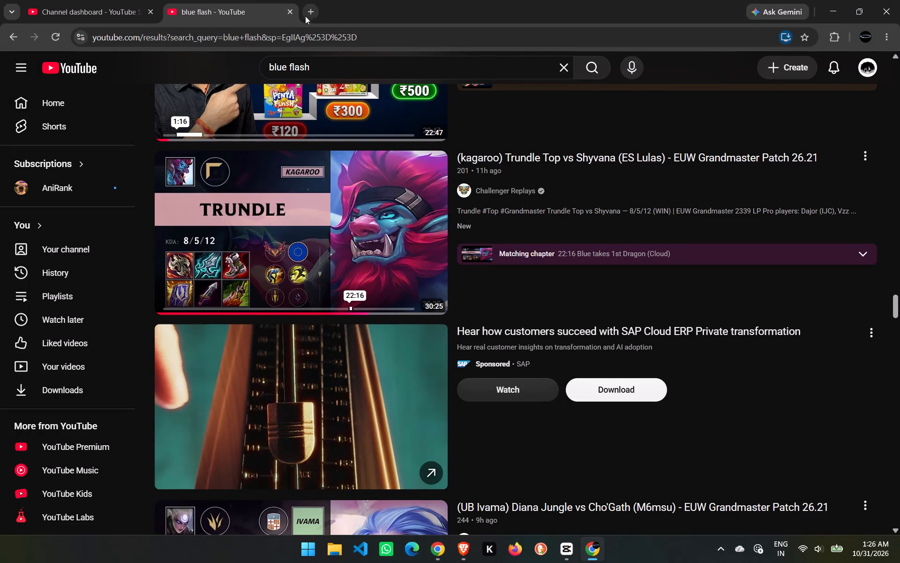
left_click(288, 15)
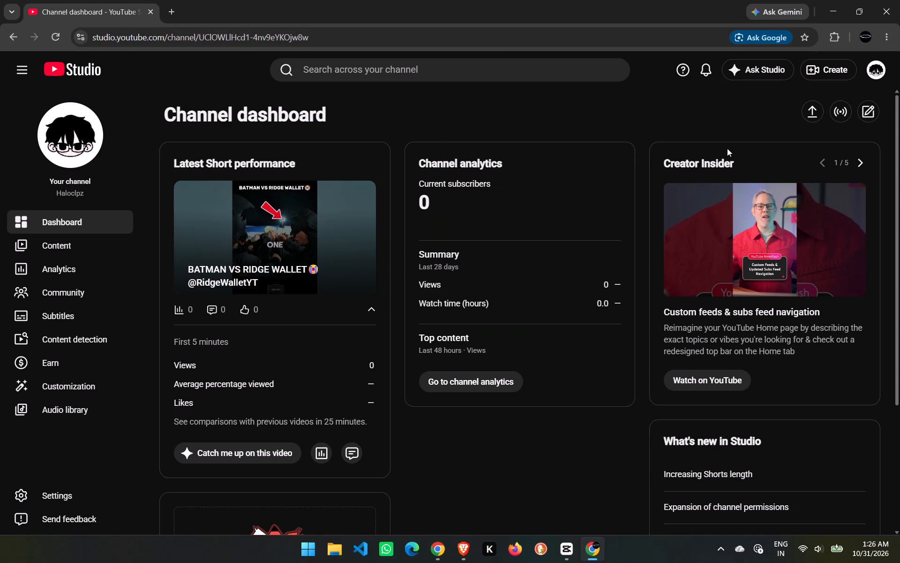
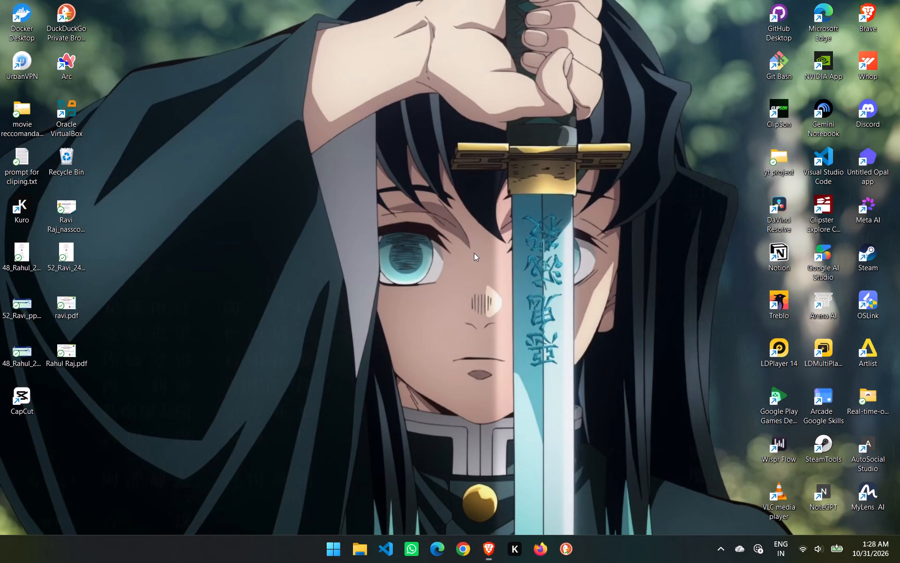
left_click(512, 305)
right_click(501, 296)
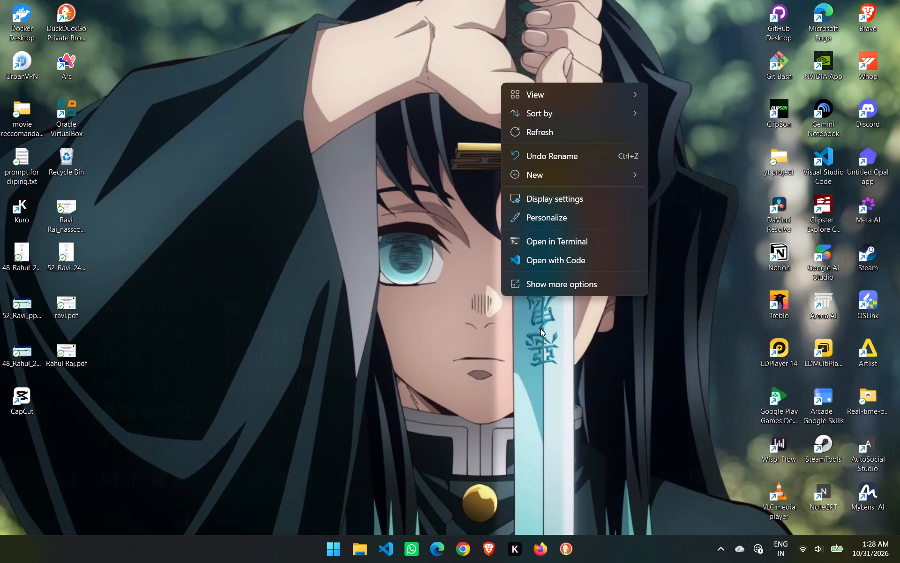
left_click(556, 128)
right_click(506, 139)
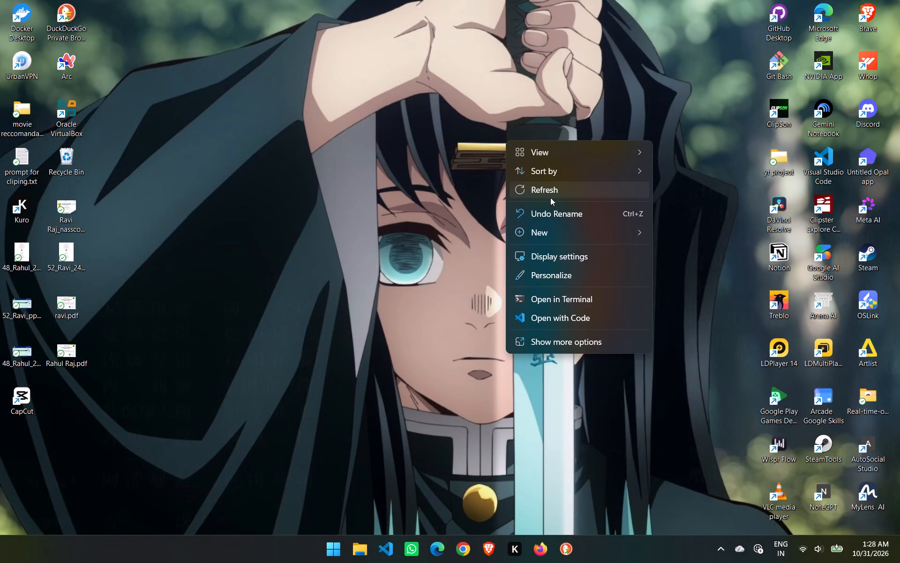
left_click(552, 198)
Bring up the Windows quick system commands from the desktop.
key("super+x")
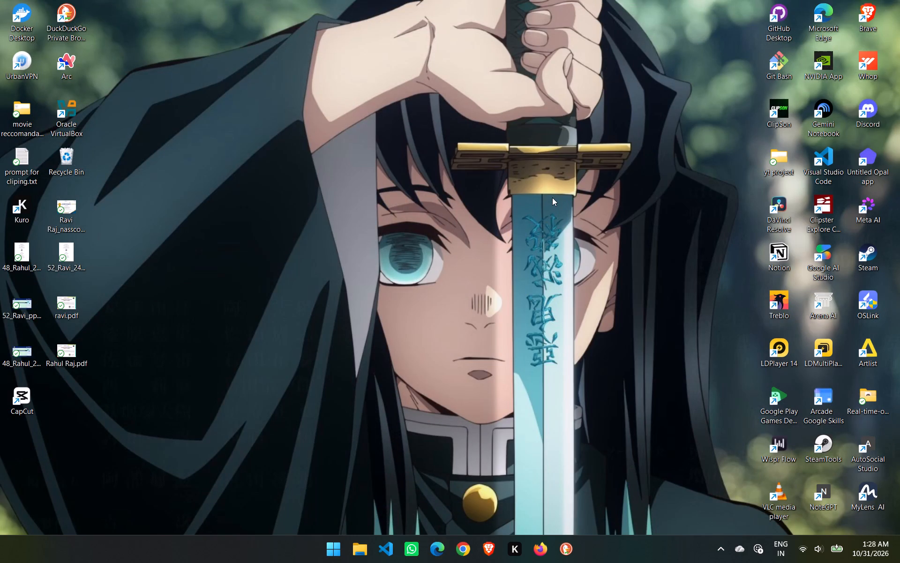